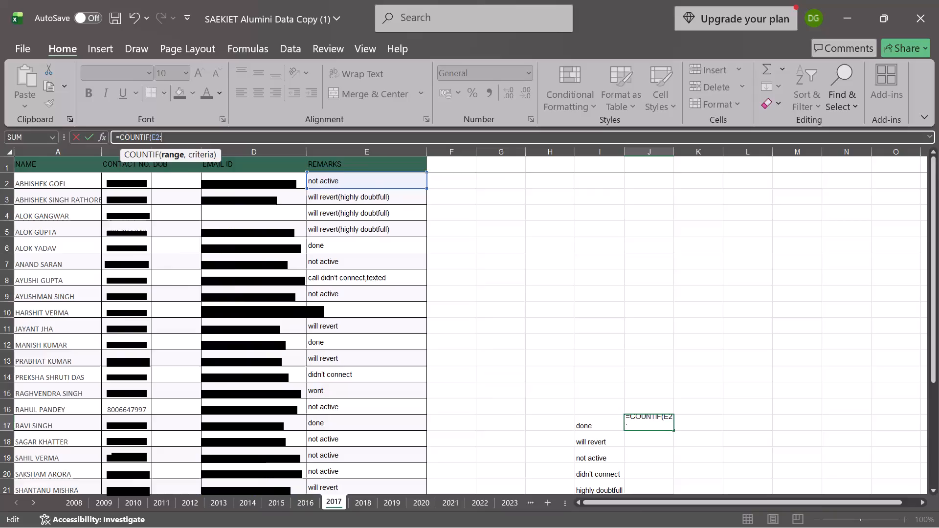
Set the COUNTIF range in cell J17 of the 2017 sheet to E2:E29, covering the remarks.
key(e)
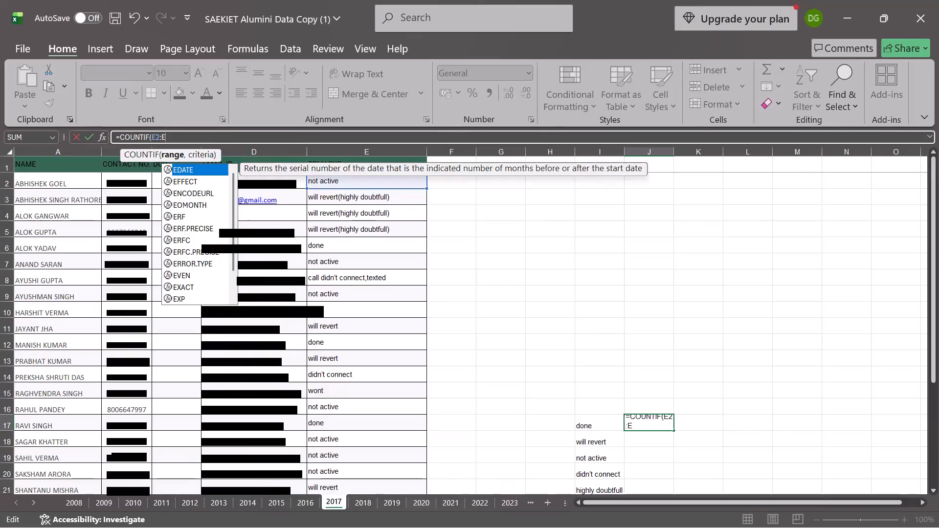
key(Page_Down)
key(End)
scroll(216, 136, down, 3)
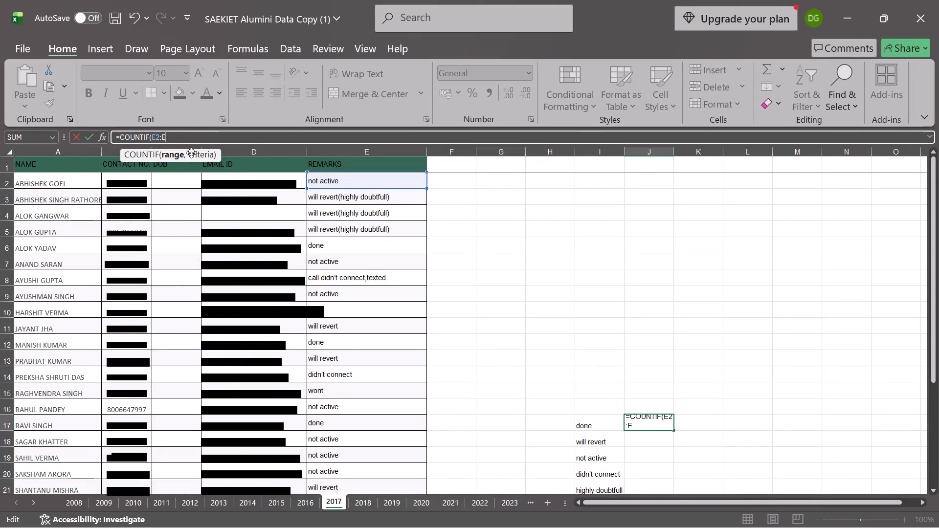
text(31)
scroll(185, 147, down, 2)
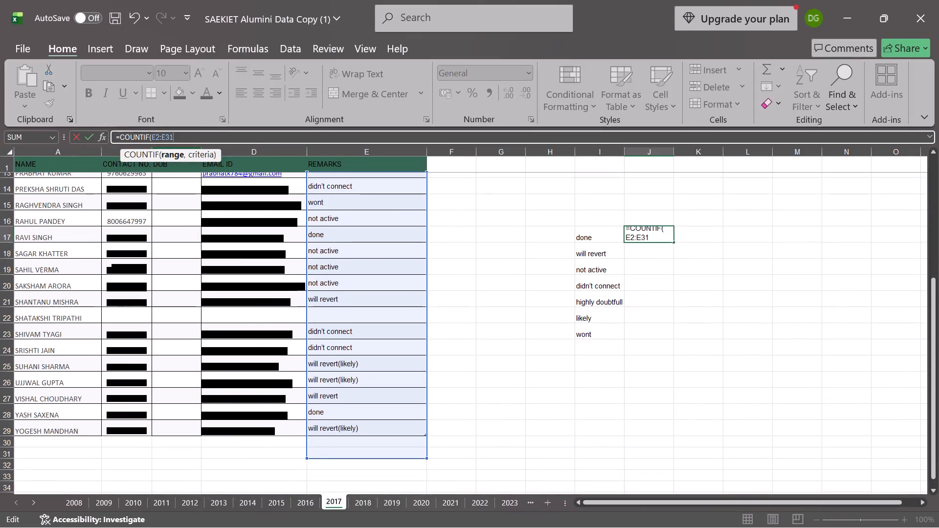
scroll(185, 147, down, 2)
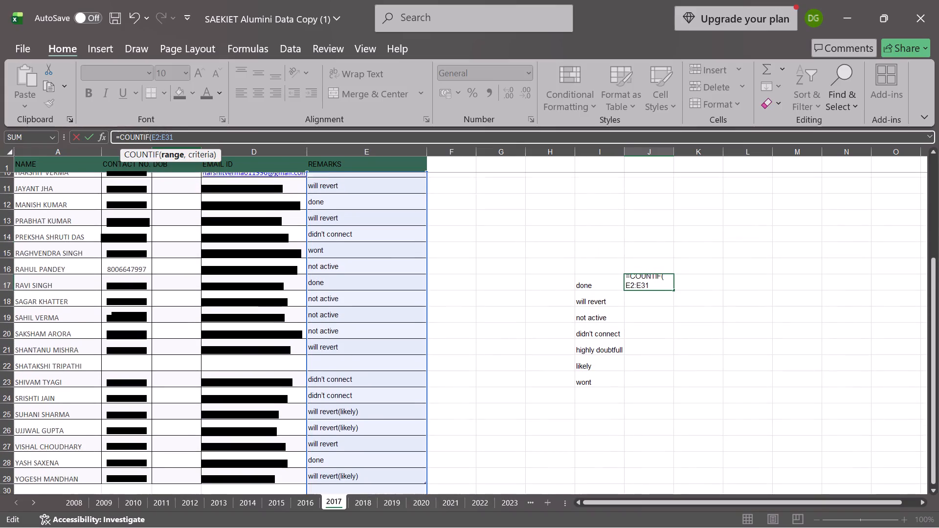
scroll(185, 147, down, 1)
key(BackSpace)
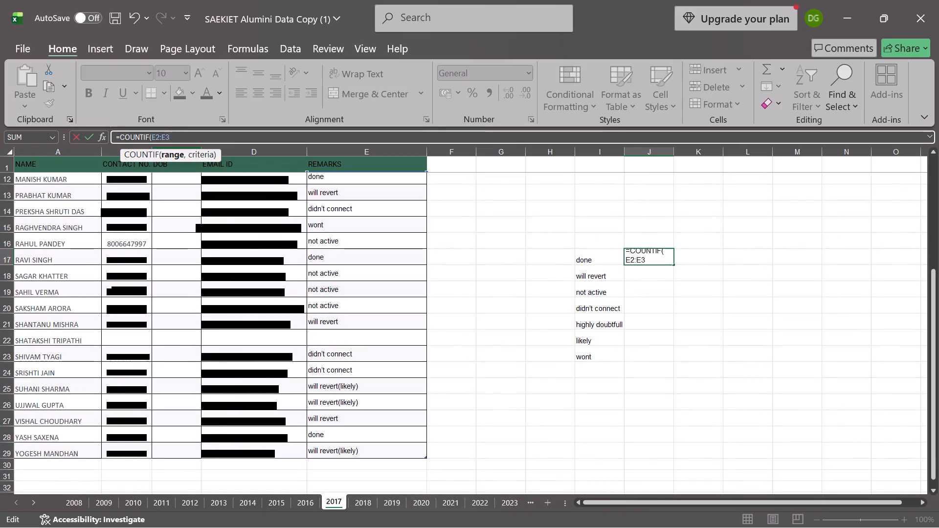
key(BackSpace)
text(29)
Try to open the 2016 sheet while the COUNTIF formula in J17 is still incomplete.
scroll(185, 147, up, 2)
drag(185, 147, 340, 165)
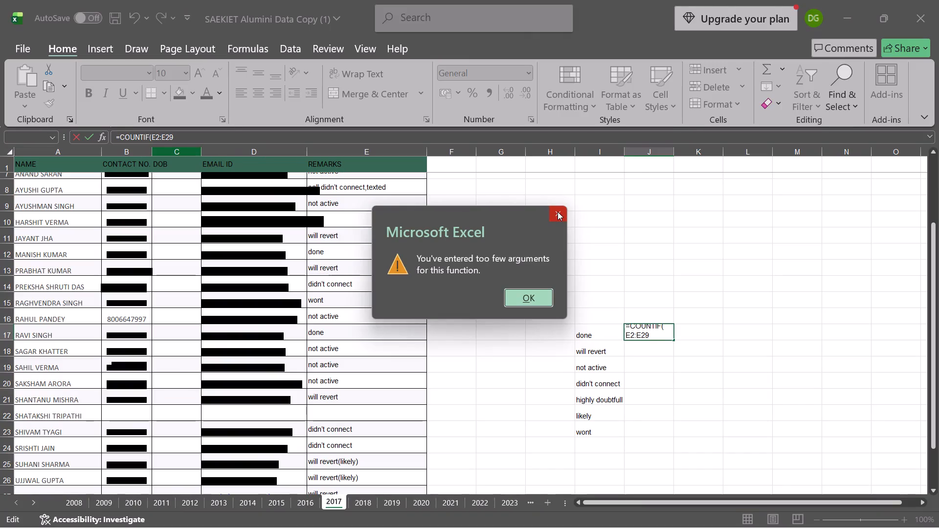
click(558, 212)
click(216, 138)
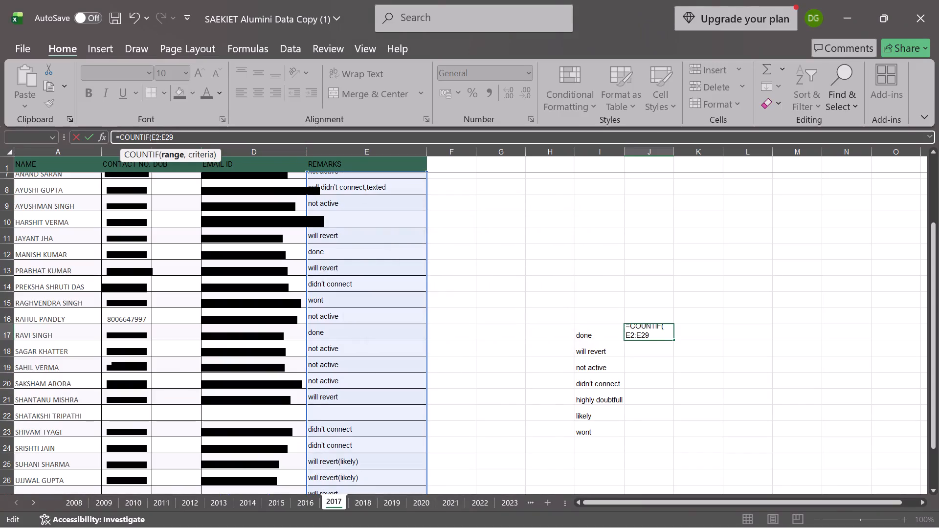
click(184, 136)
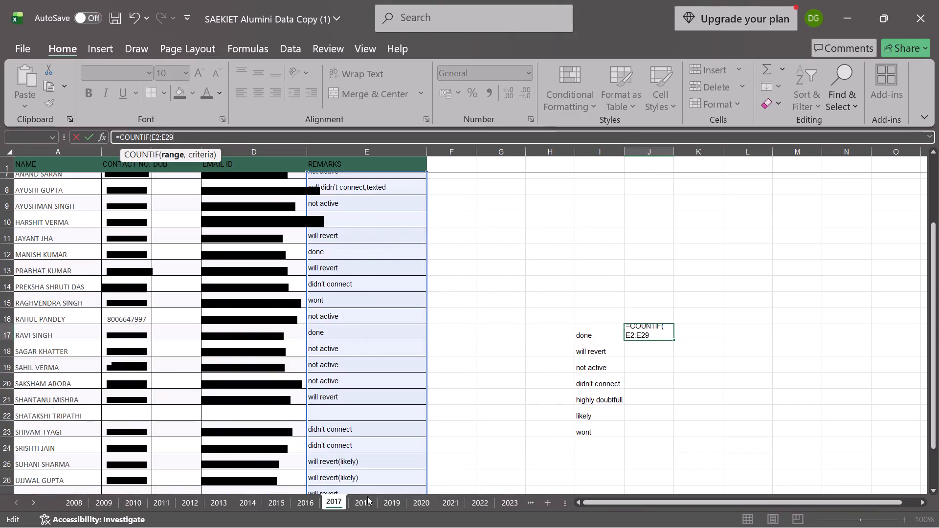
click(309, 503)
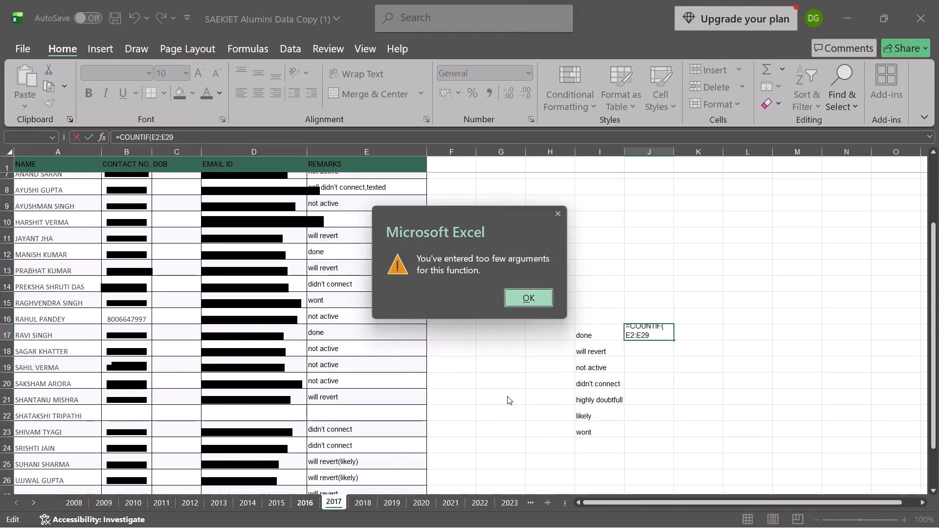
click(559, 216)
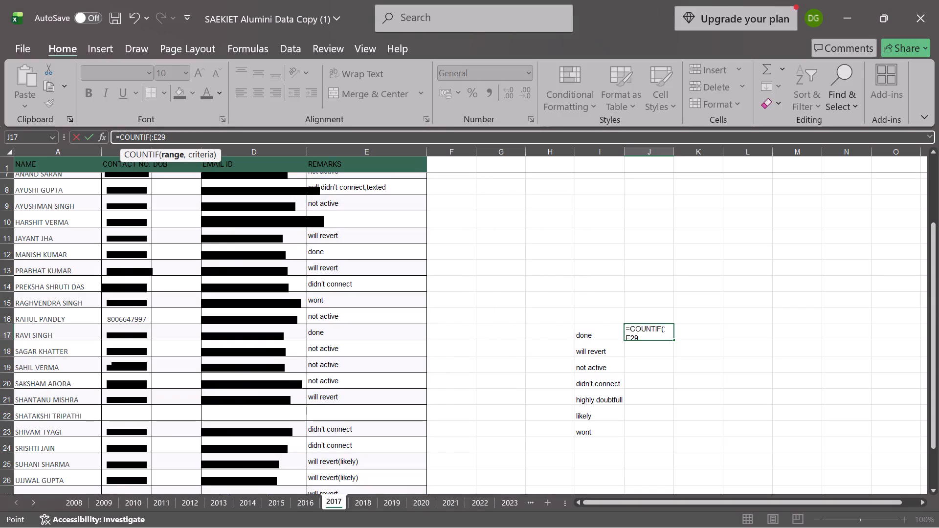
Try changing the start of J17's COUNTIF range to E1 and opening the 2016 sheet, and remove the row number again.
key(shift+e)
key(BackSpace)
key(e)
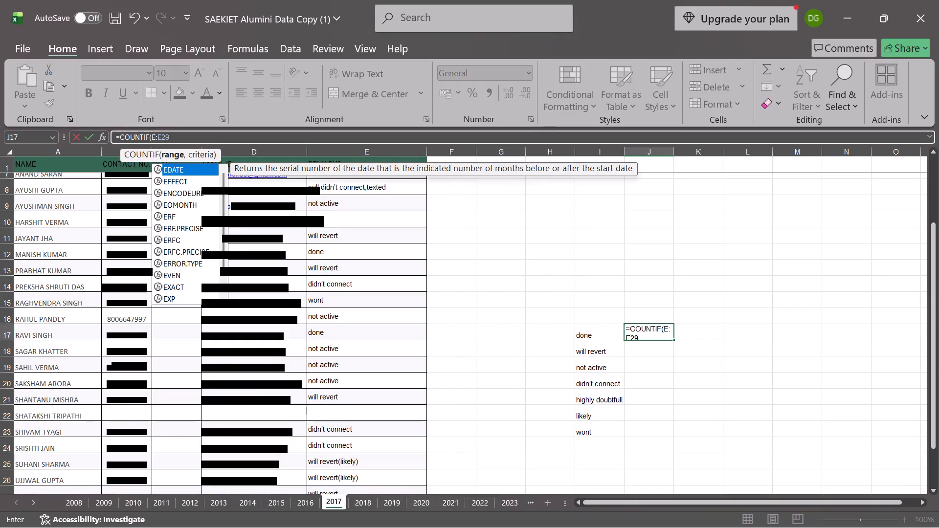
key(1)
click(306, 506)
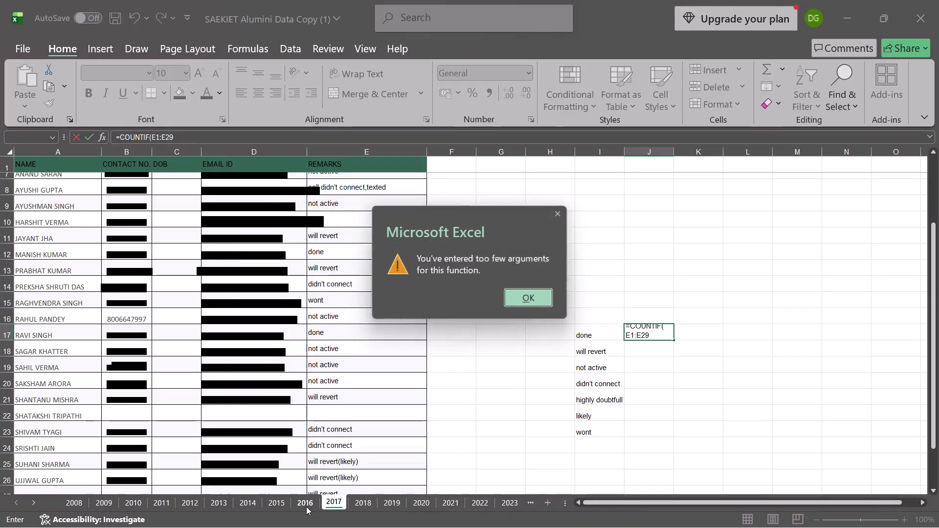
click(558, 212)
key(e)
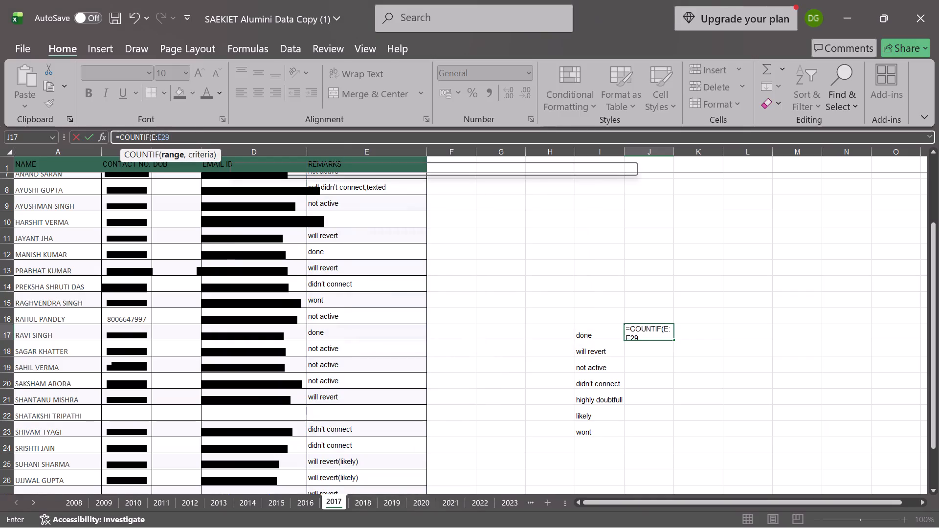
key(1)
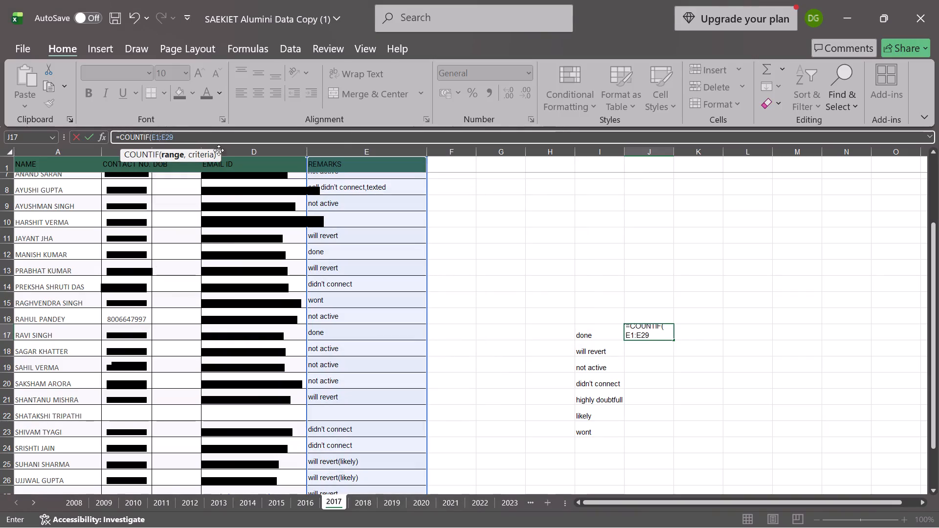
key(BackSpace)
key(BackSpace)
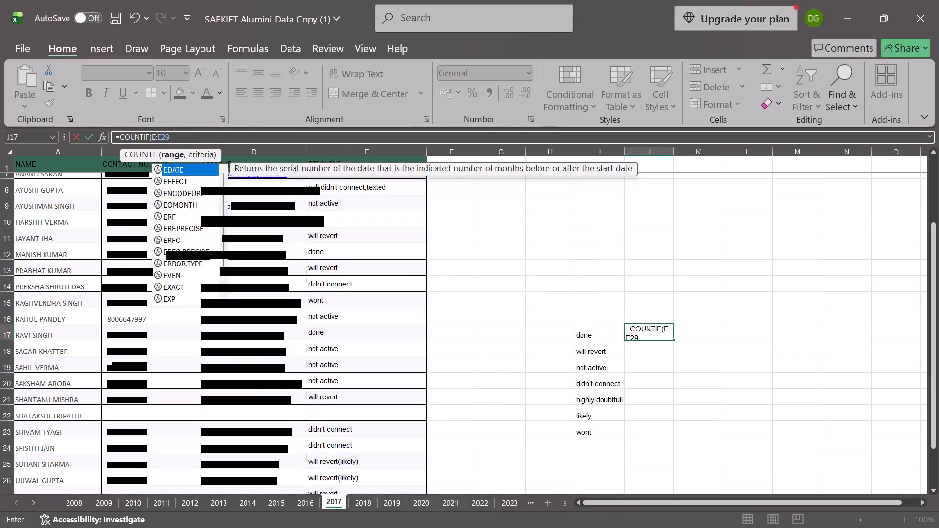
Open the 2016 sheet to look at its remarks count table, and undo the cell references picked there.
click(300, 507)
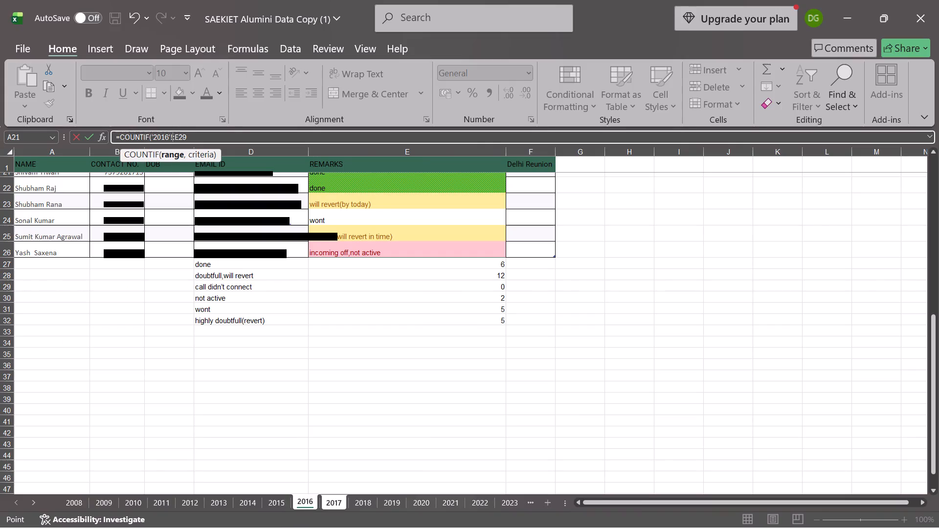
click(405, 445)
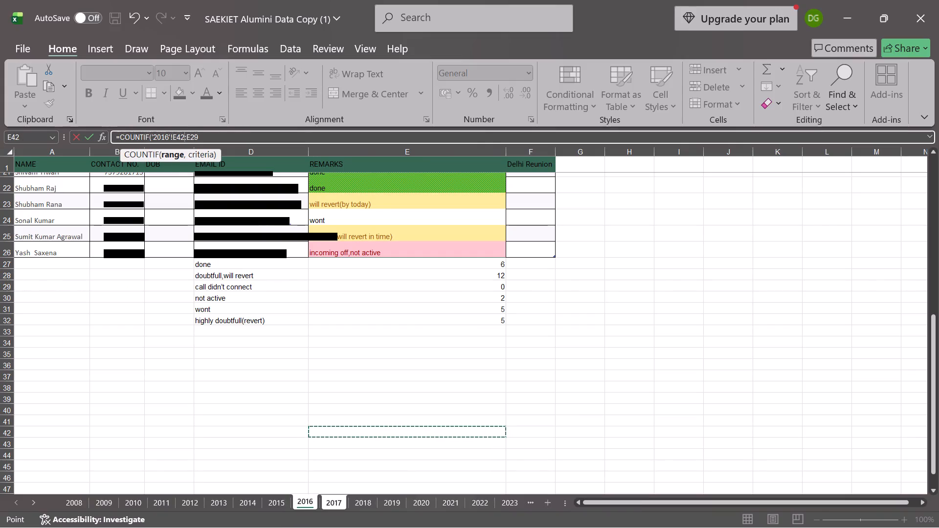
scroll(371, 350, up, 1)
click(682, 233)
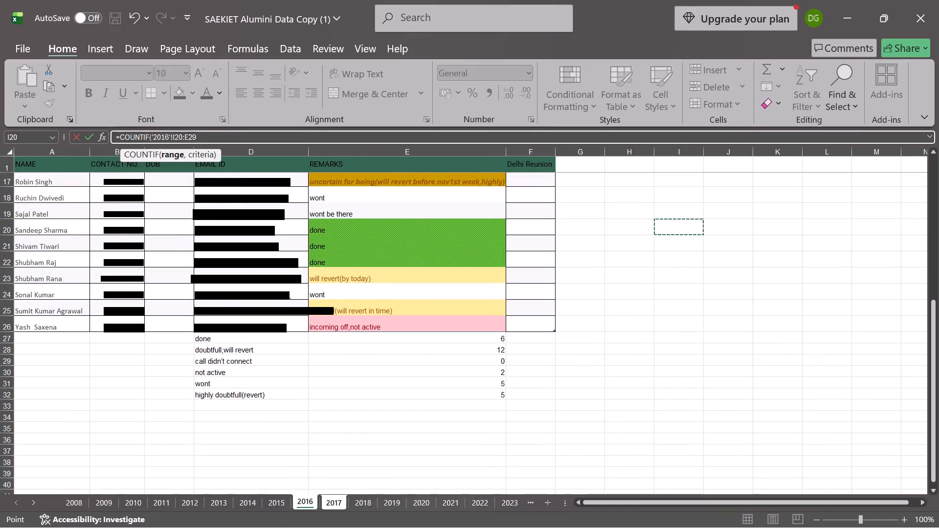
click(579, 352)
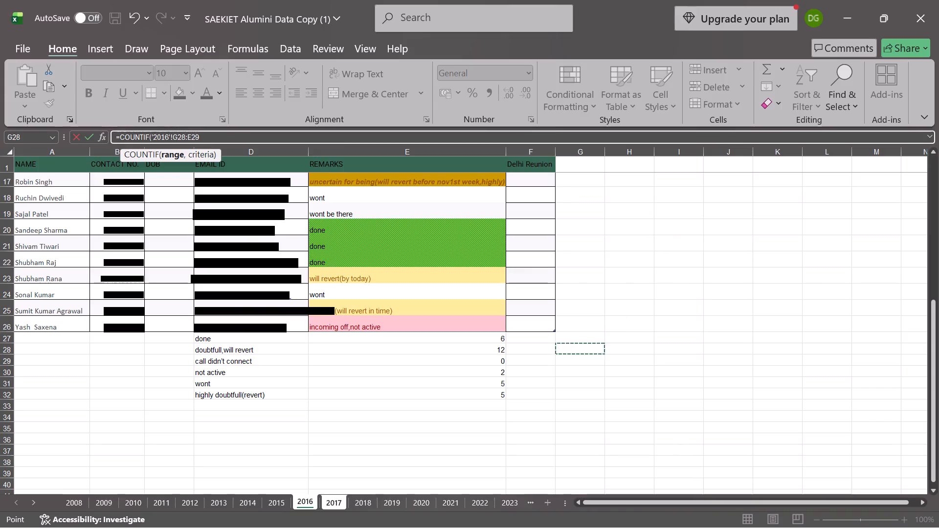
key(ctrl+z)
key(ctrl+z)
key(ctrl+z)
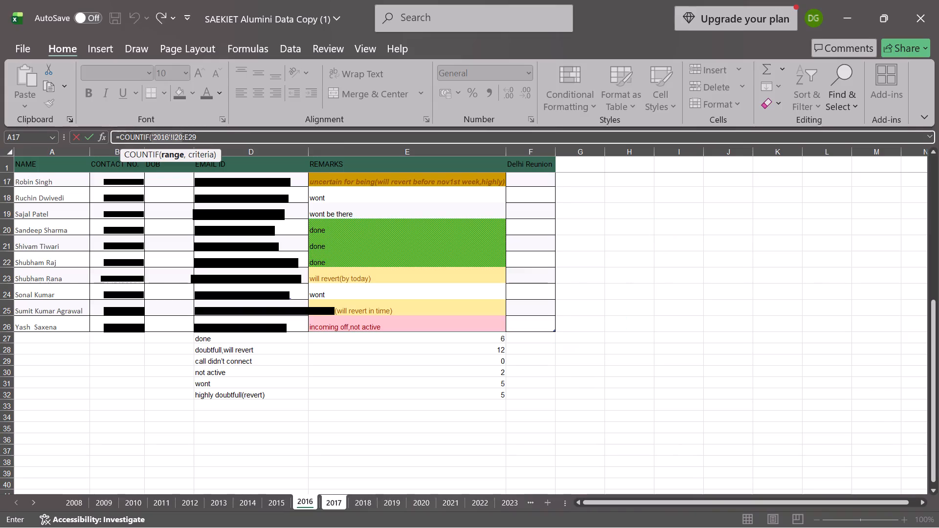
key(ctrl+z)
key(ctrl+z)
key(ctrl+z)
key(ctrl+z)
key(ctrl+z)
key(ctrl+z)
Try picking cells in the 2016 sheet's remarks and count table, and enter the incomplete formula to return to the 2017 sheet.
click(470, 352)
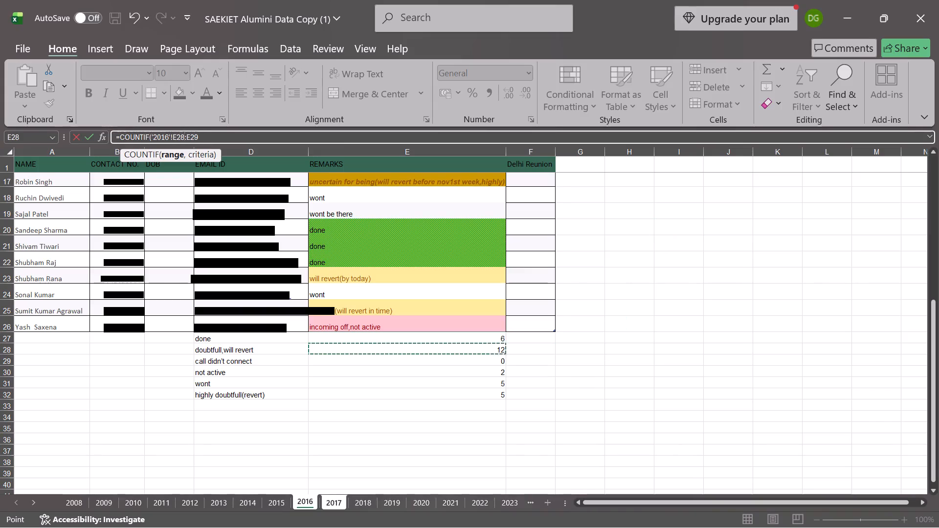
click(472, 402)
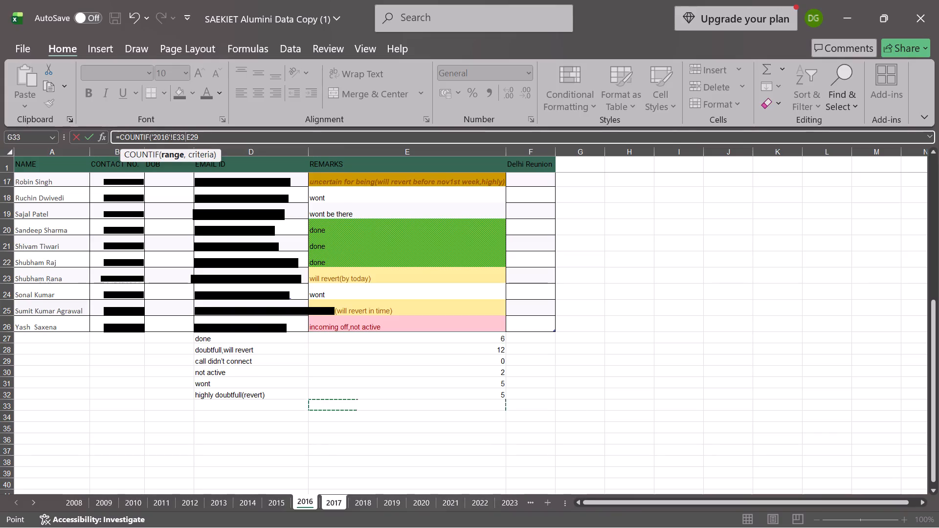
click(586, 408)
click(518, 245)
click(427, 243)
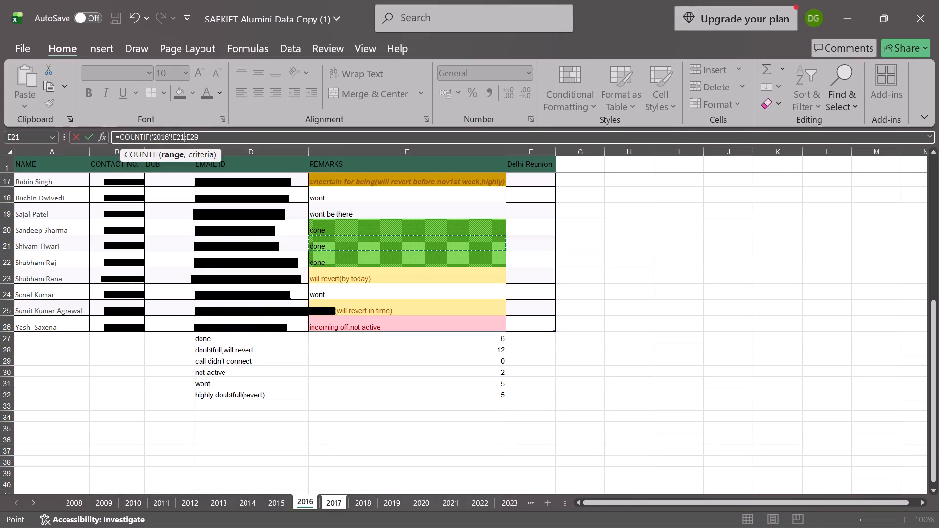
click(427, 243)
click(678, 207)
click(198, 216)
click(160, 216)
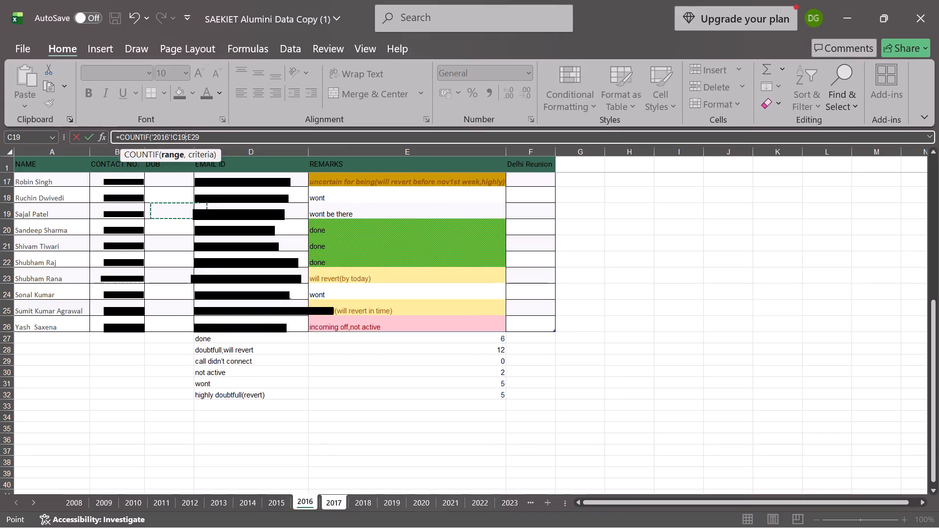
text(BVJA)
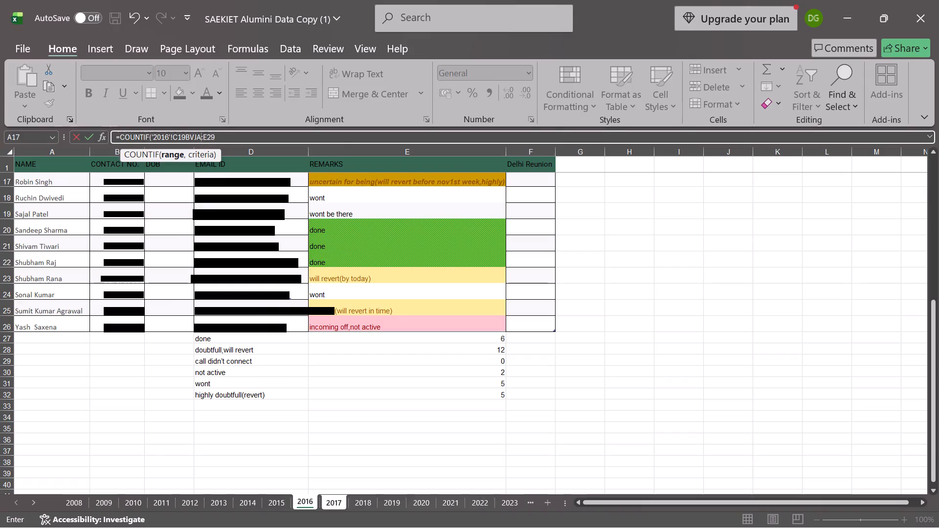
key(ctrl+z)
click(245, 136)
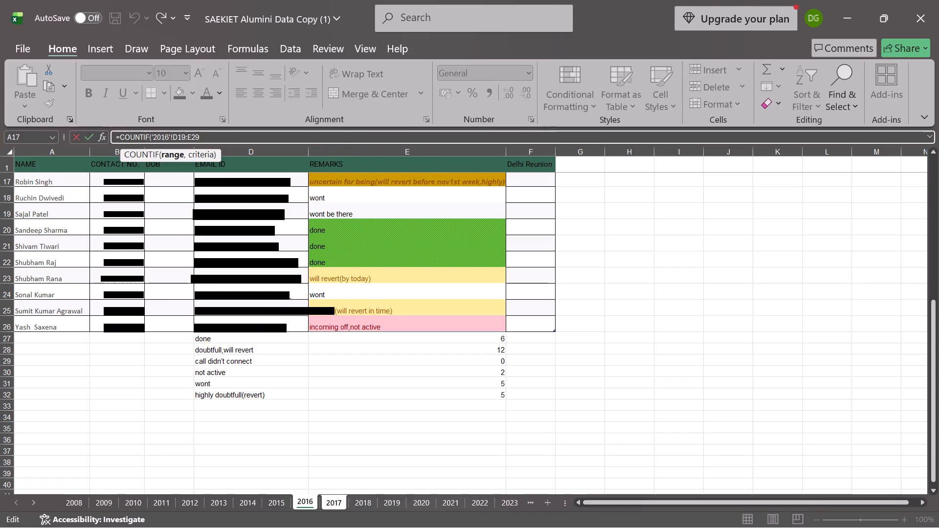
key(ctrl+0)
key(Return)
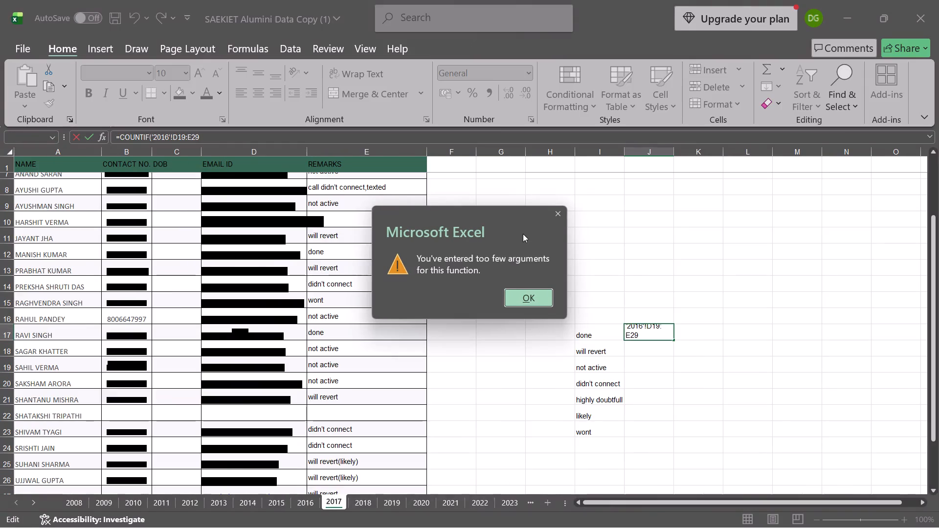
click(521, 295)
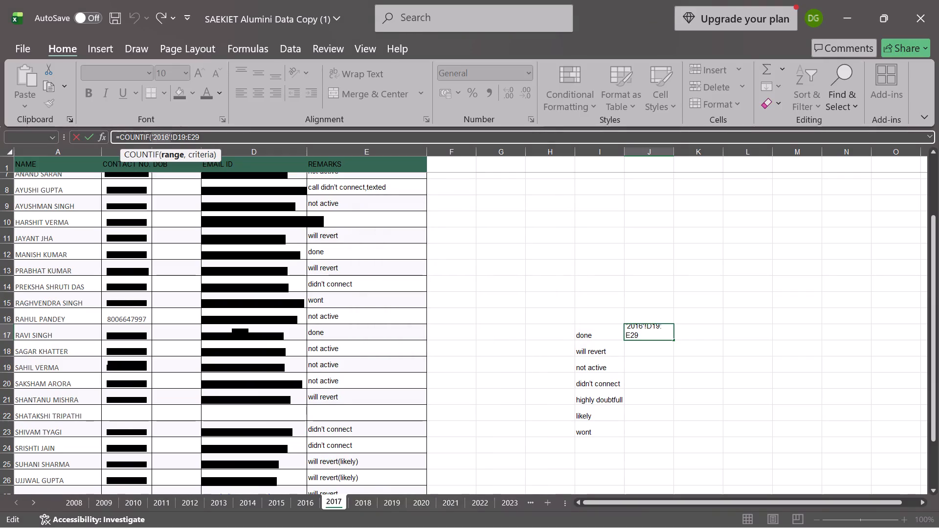
Replace the 2016 sheet reference in J17's COUNTIF formula with E1 so the range reads E1:E29.
key(BackSpace)
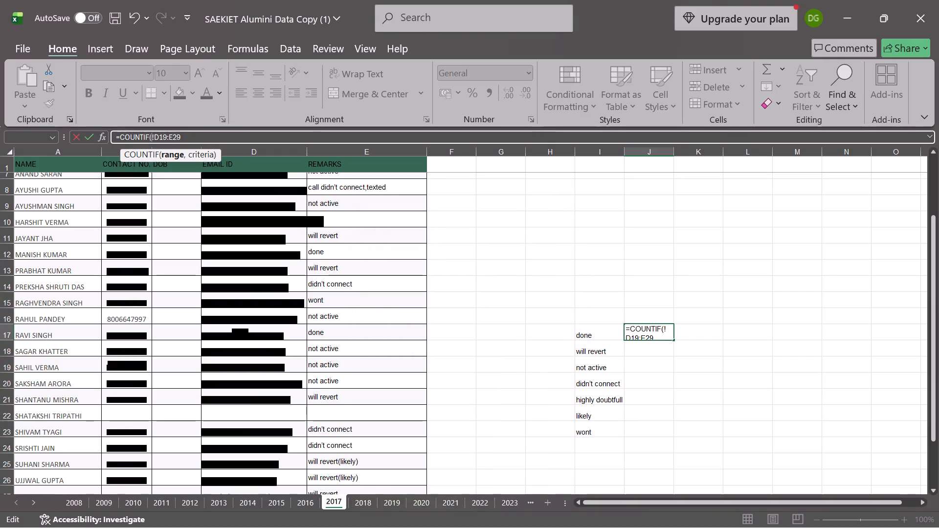
key(Right)
key(BackSpace)
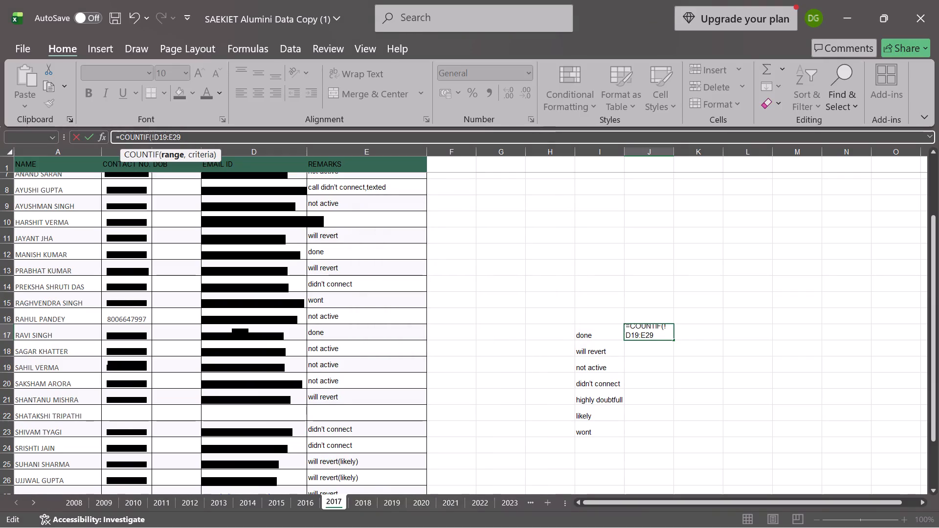
key(Right)
key(Right)
key(Right)
key(BackSpace)
key(BackSpace)
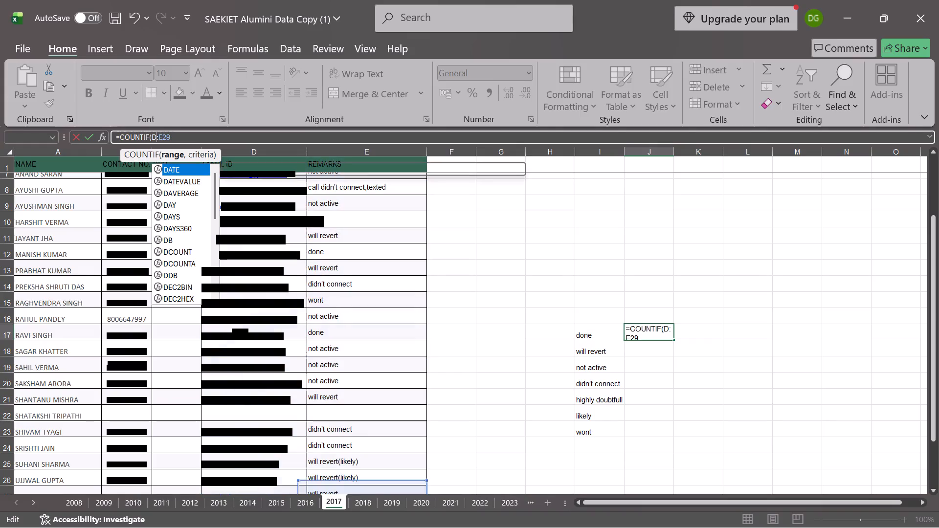
key(BackSpace)
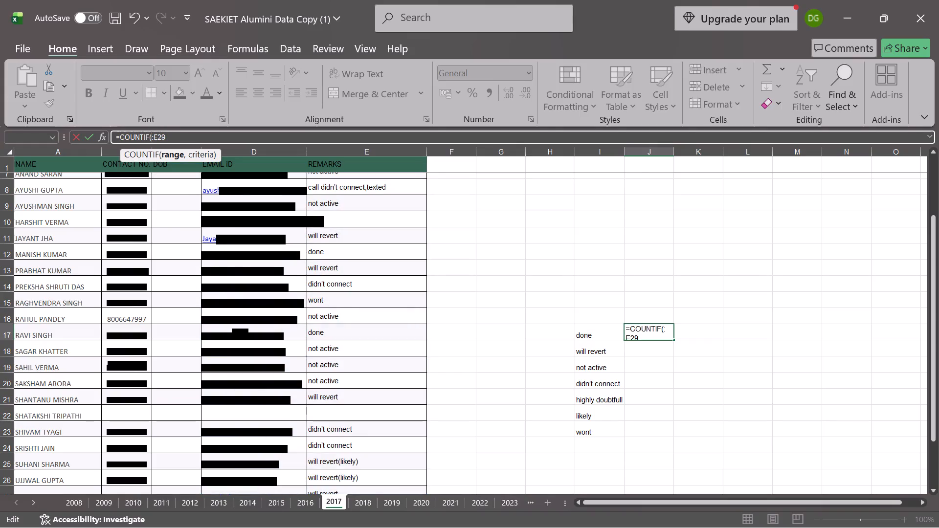
key(e)
key(1)
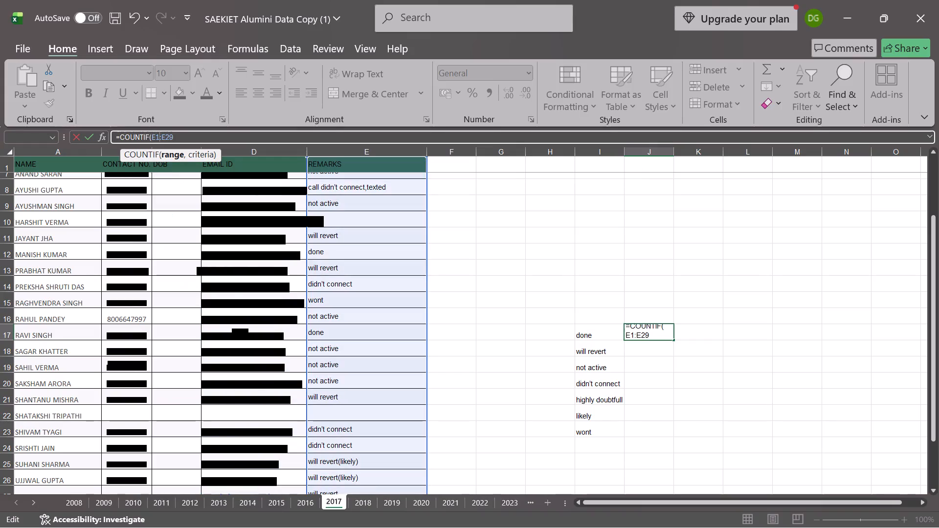
Complete J17's COUNTIF formula with the criterion "*done*" and a closing parenthesis after E1:E29, and try to enter it.
click(182, 138)
key(shift+colon)
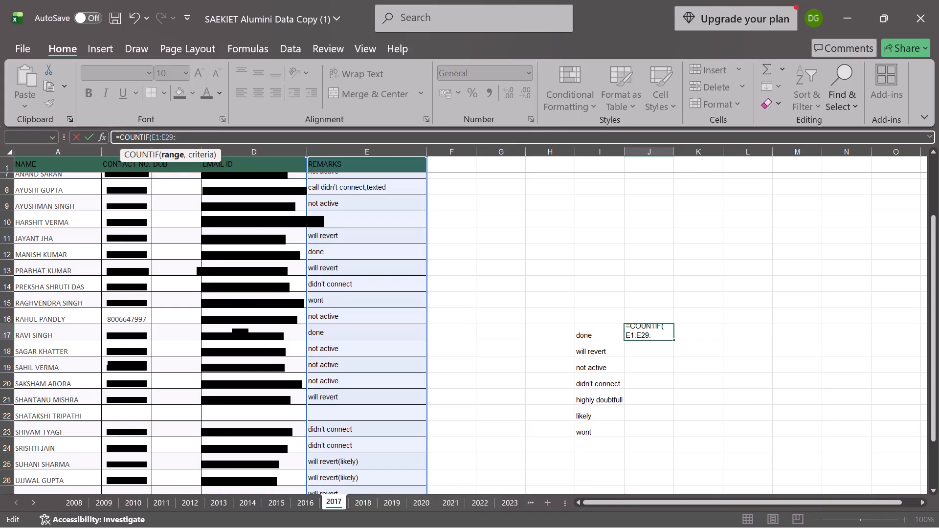
key(BackSpace)
key(shift+quotedbl)
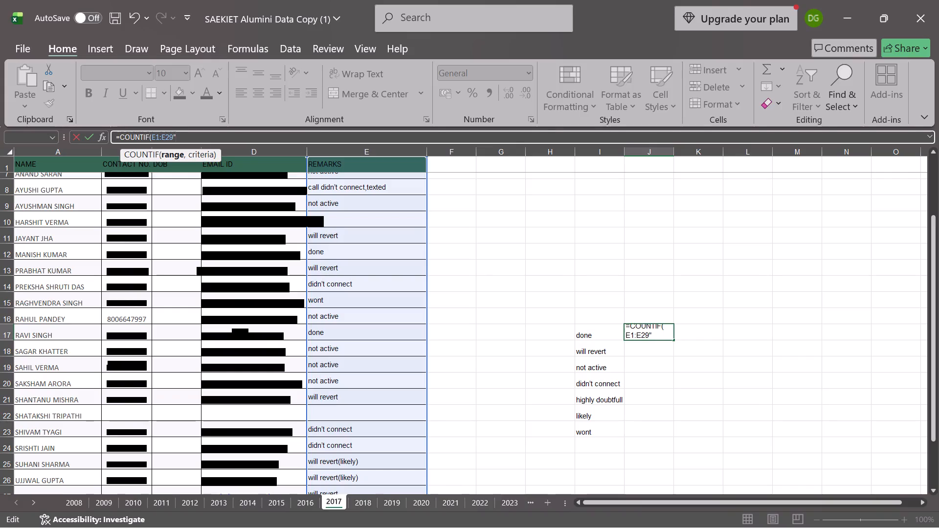
key(shift+asterisk)
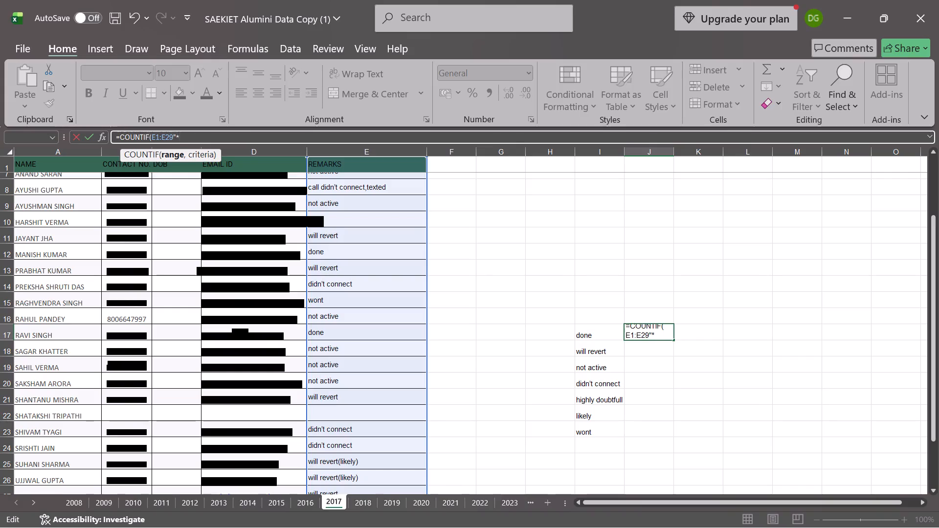
text(DONE)
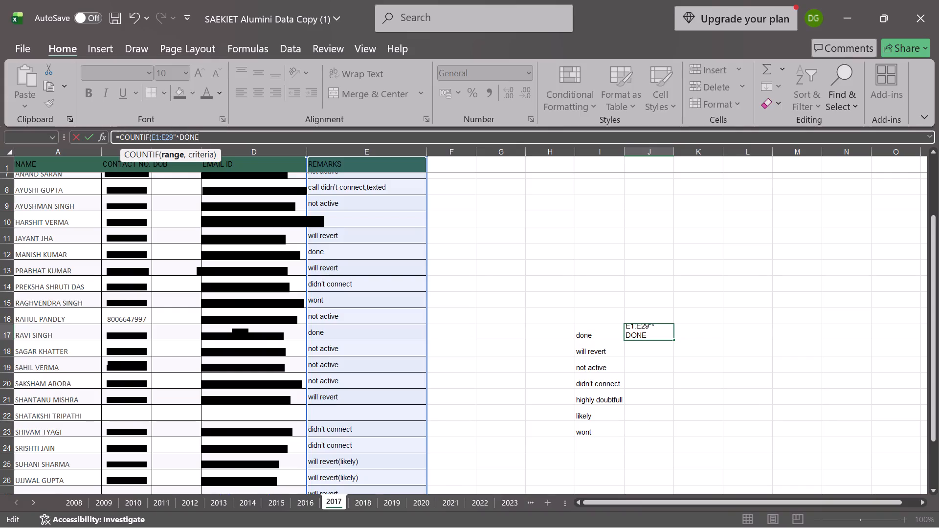
key(BackSpace)
key(BackSpace)
key(BackSpace)
key(BackSpace)
text(done)
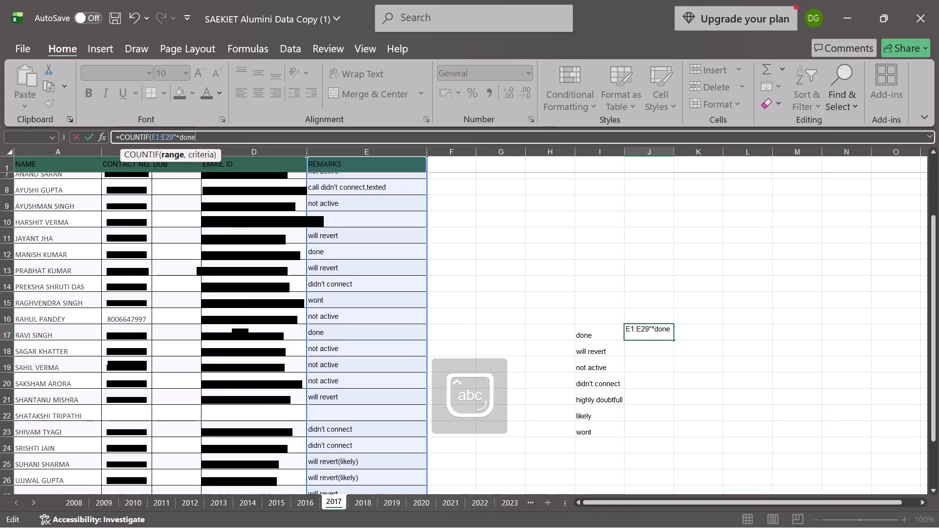
key(shift+asterisk)
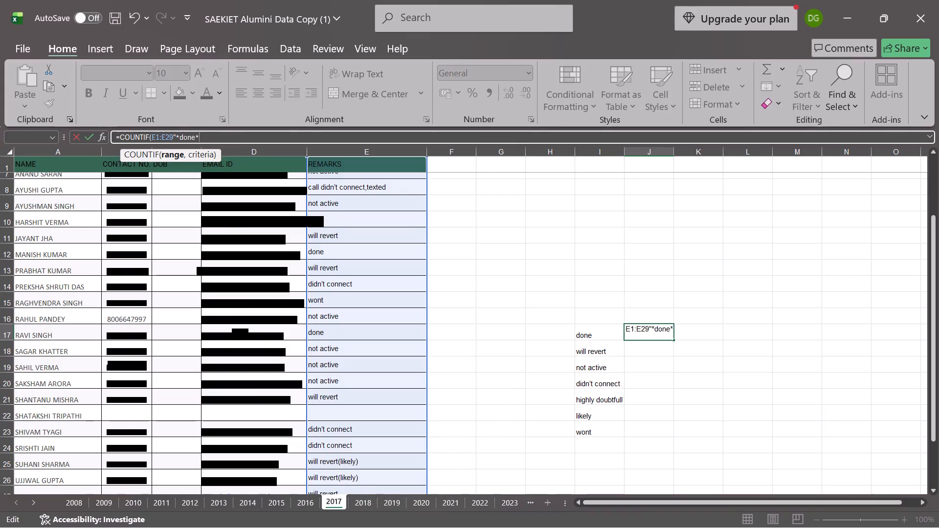
key(shift+quotedbl)
key(shift+parenright)
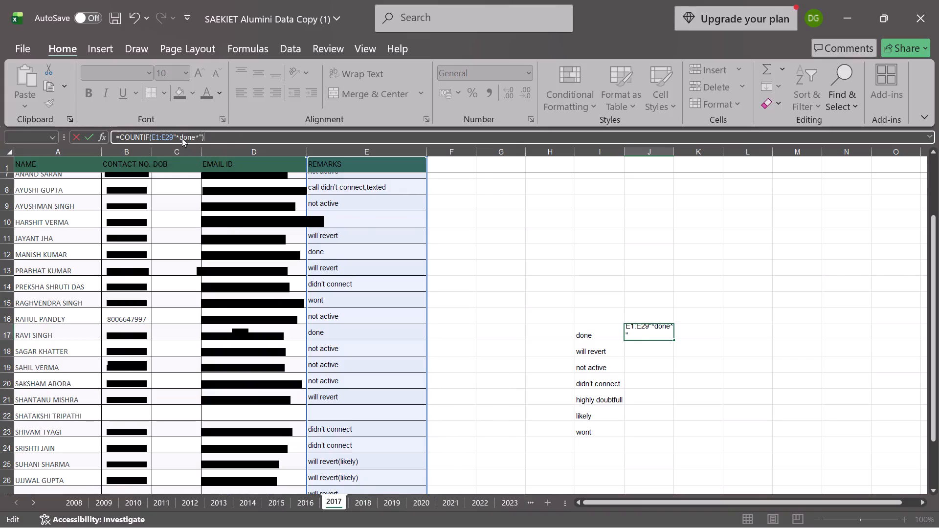
key(Return)
click(523, 370)
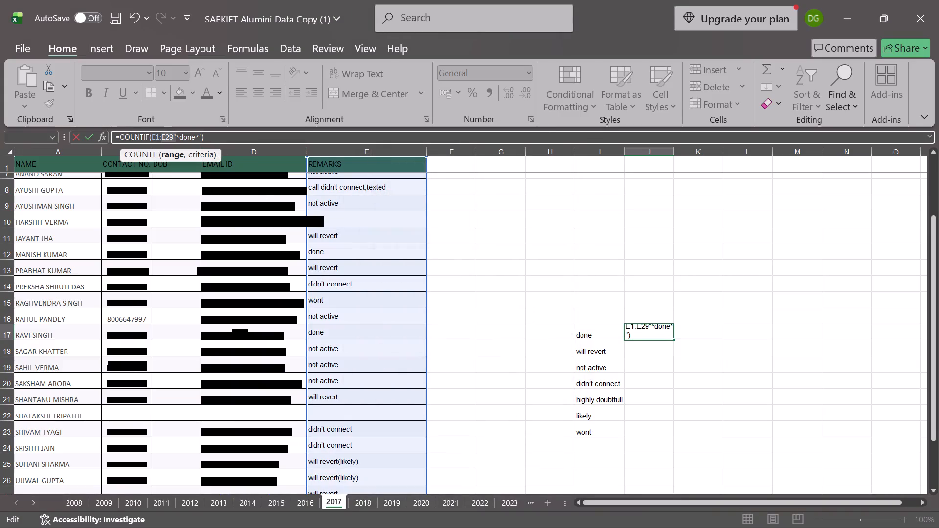
Separate the range E1:E29 from the criterion "*done*" with a comma and a space in J17's formula, and enter it.
click(172, 135)
key(space)
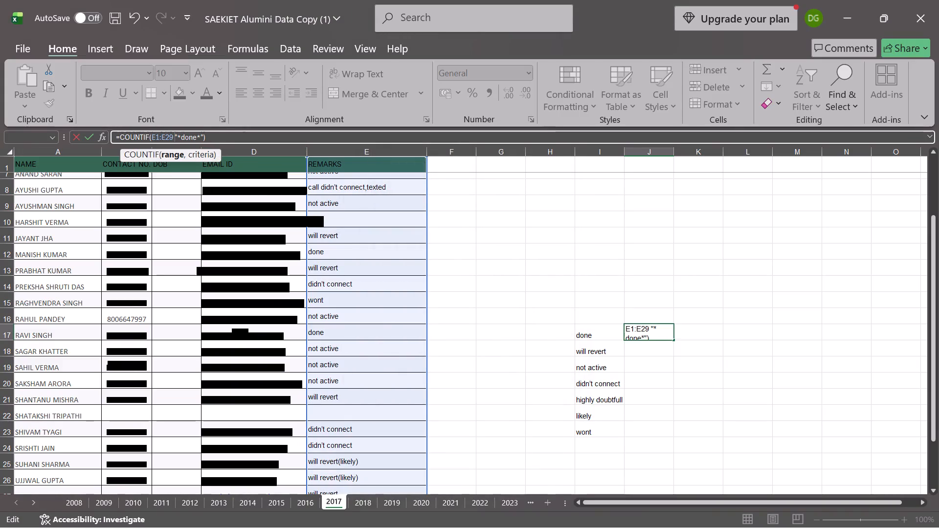
key(Return)
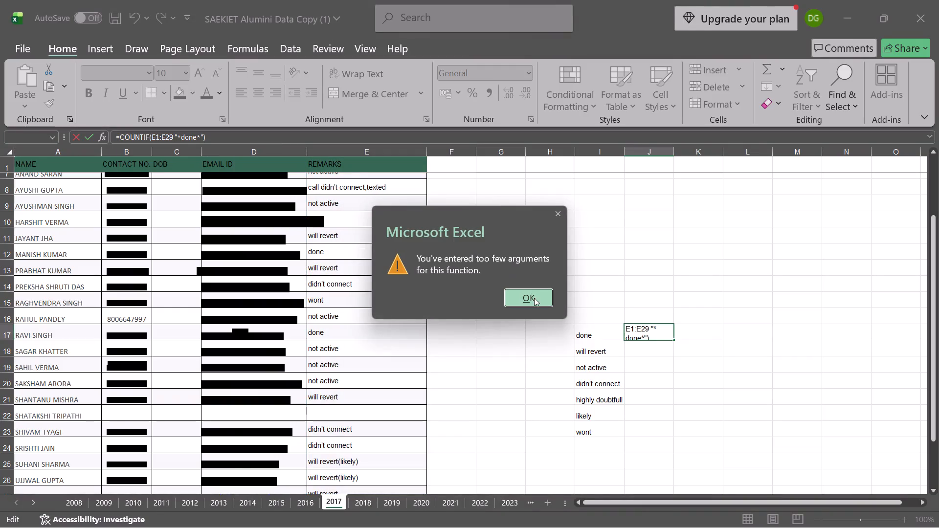
click(534, 299)
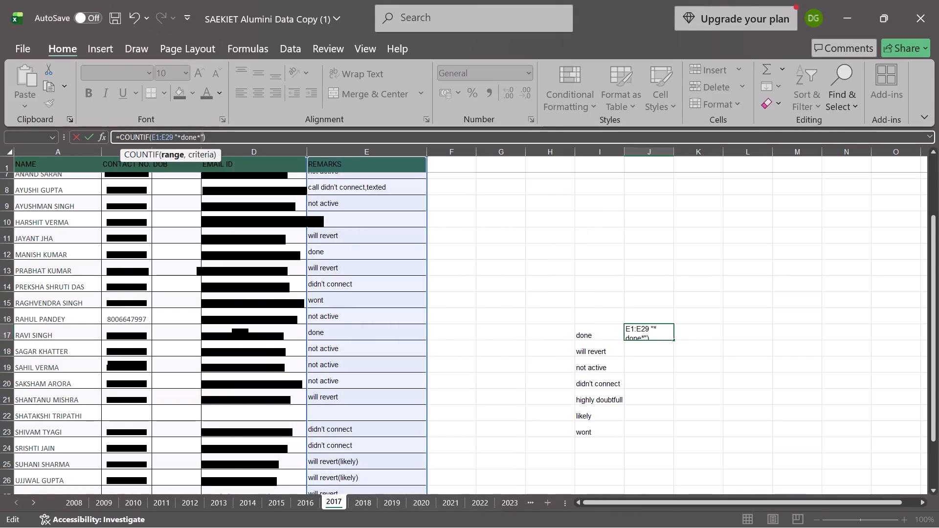
click(172, 133)
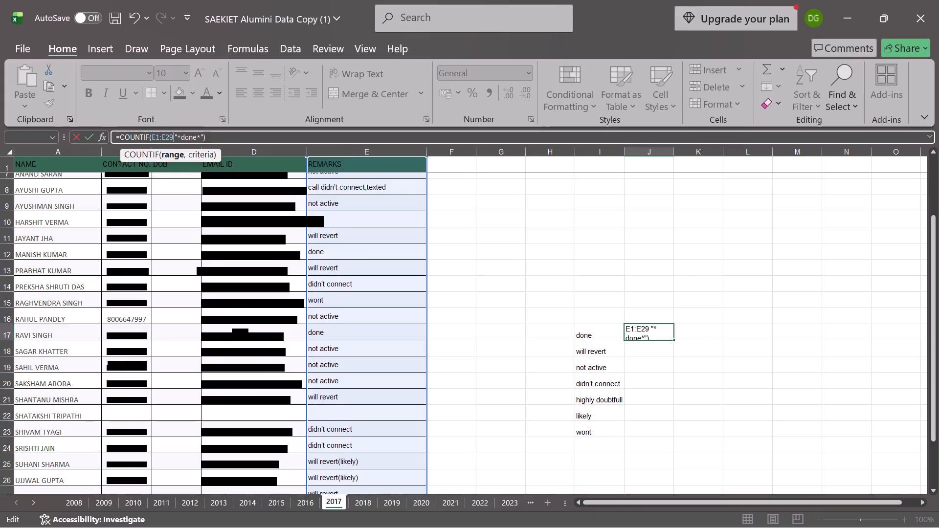
key(comma)
key(Return)
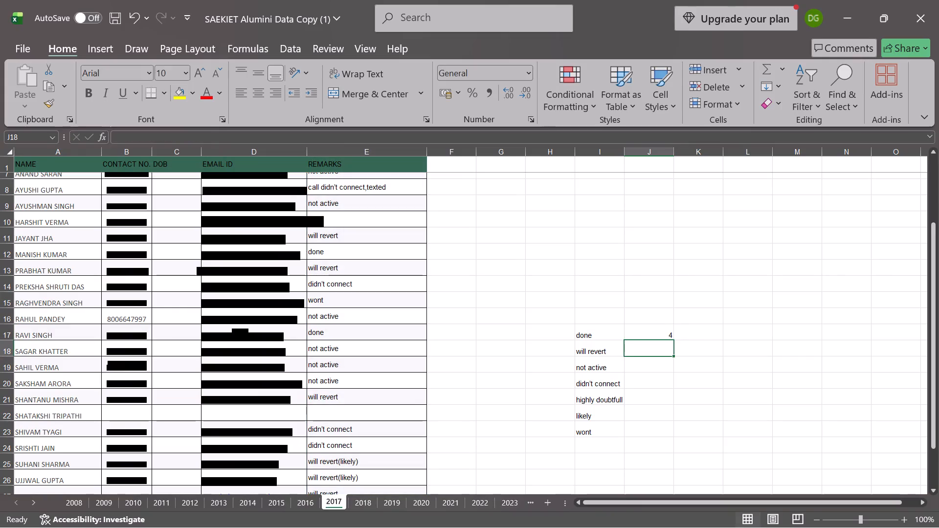
Copy the full text of the COUNTIF formula in J17.
click(301, 133)
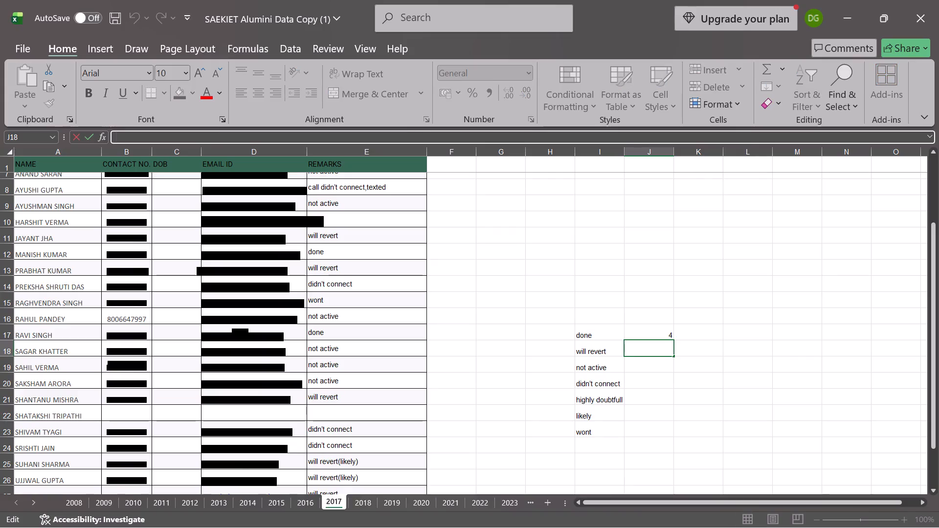
drag(667, 341, 658, 329)
click(658, 329)
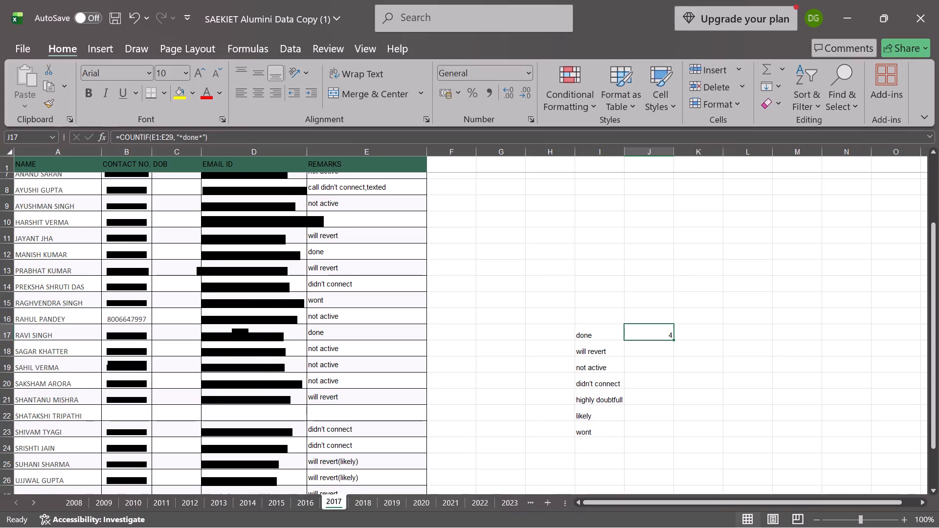
drag(225, 135, 100, 136)
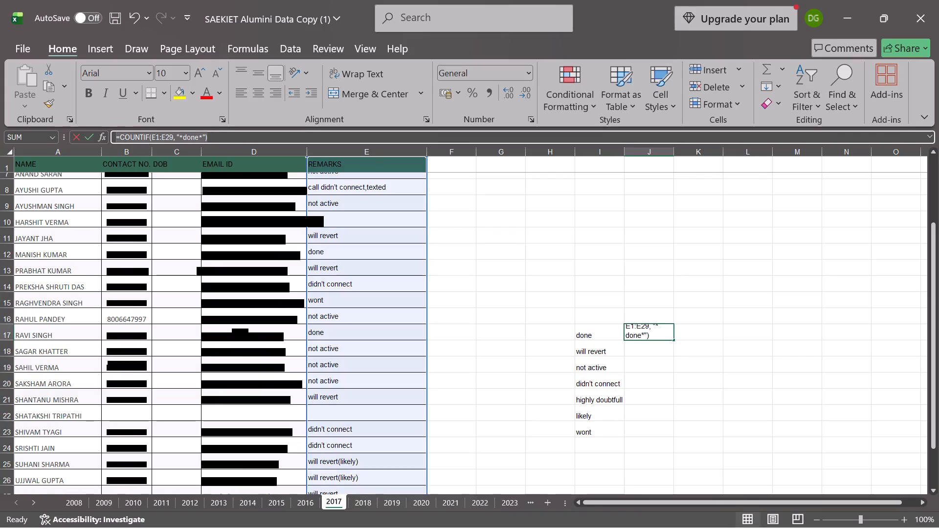
drag(100, 136, 102, 135)
key(ctrl+c)
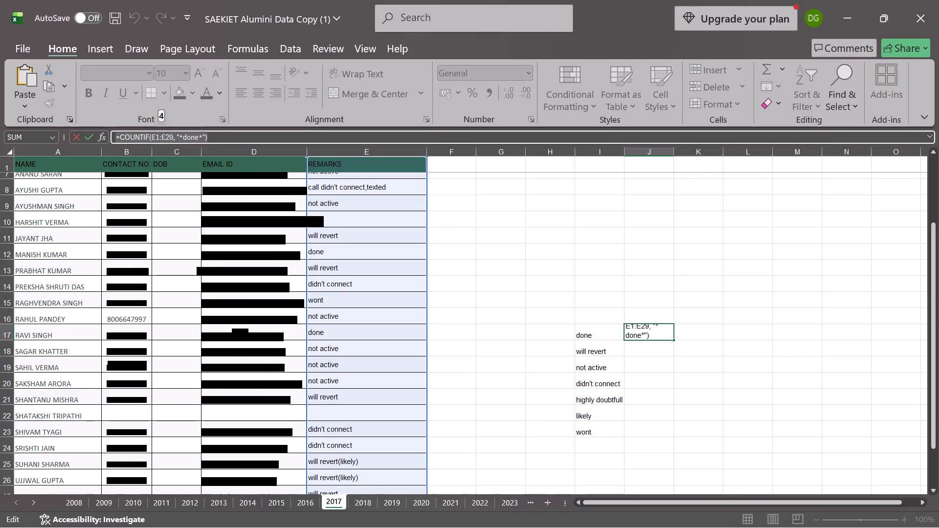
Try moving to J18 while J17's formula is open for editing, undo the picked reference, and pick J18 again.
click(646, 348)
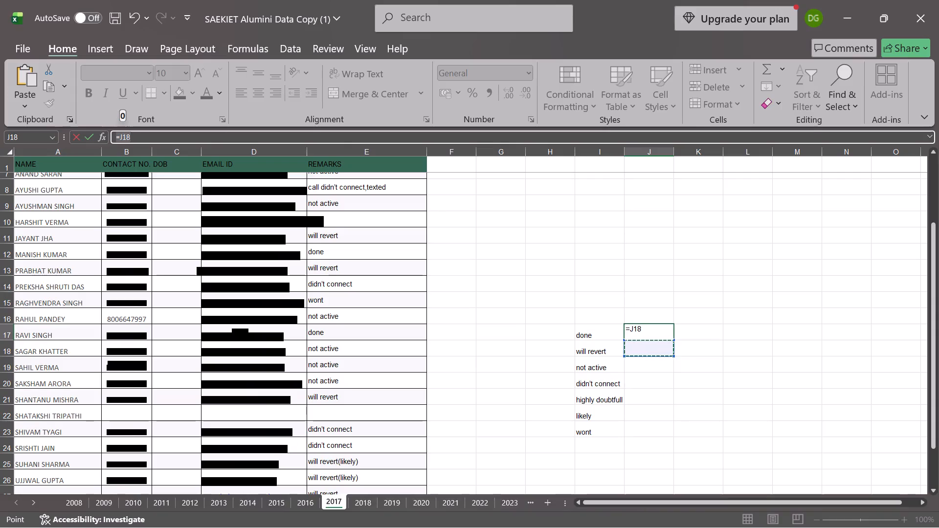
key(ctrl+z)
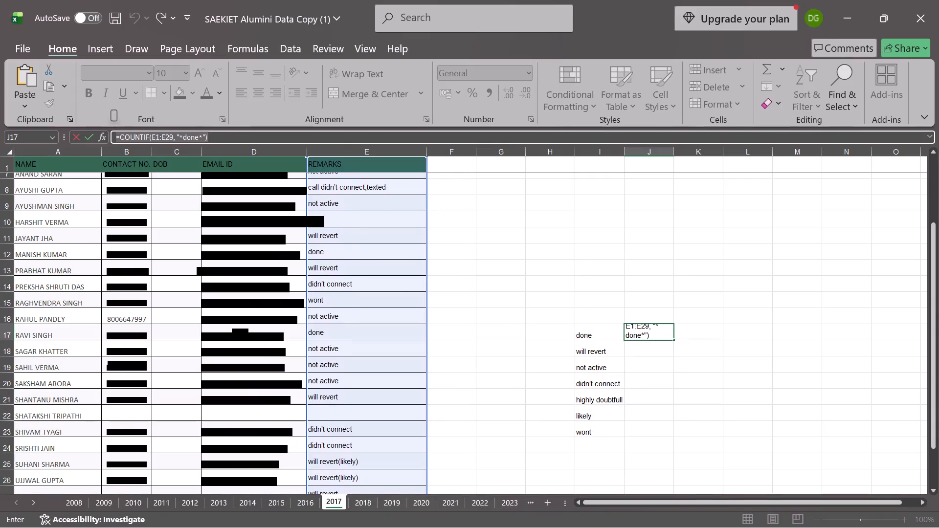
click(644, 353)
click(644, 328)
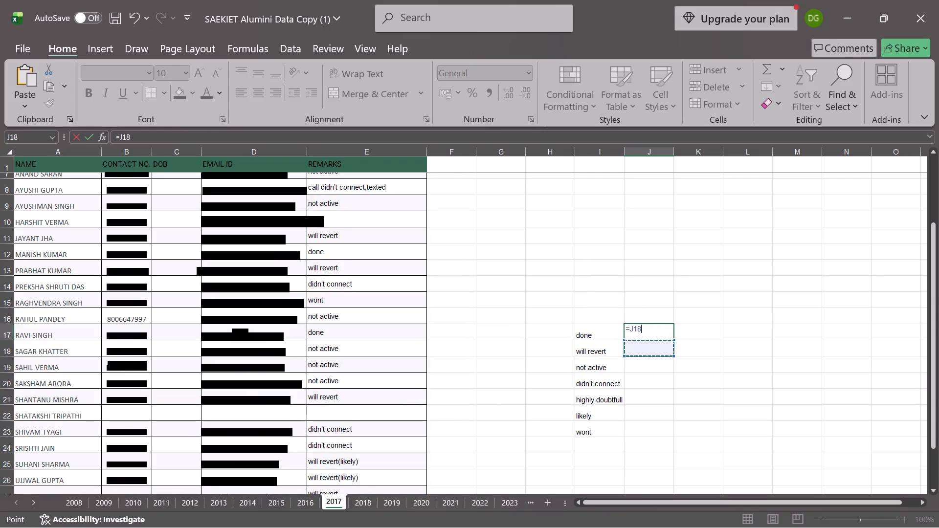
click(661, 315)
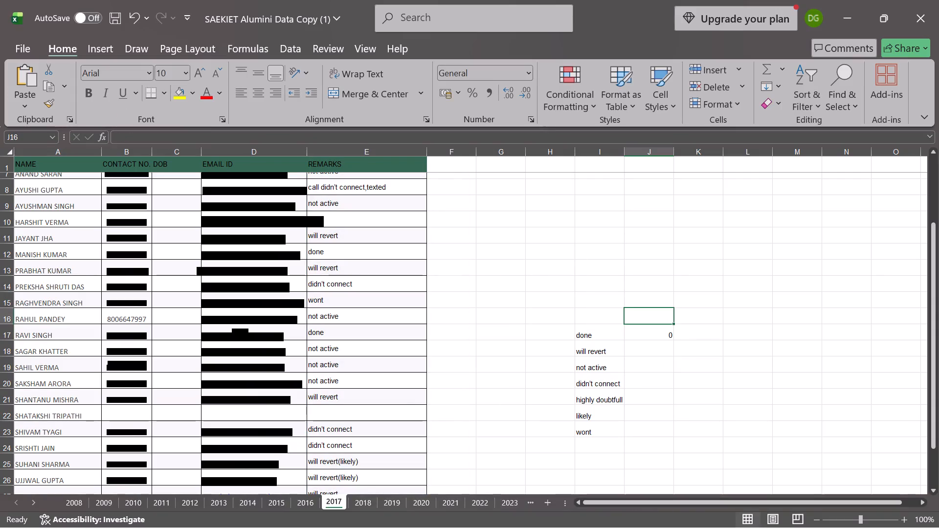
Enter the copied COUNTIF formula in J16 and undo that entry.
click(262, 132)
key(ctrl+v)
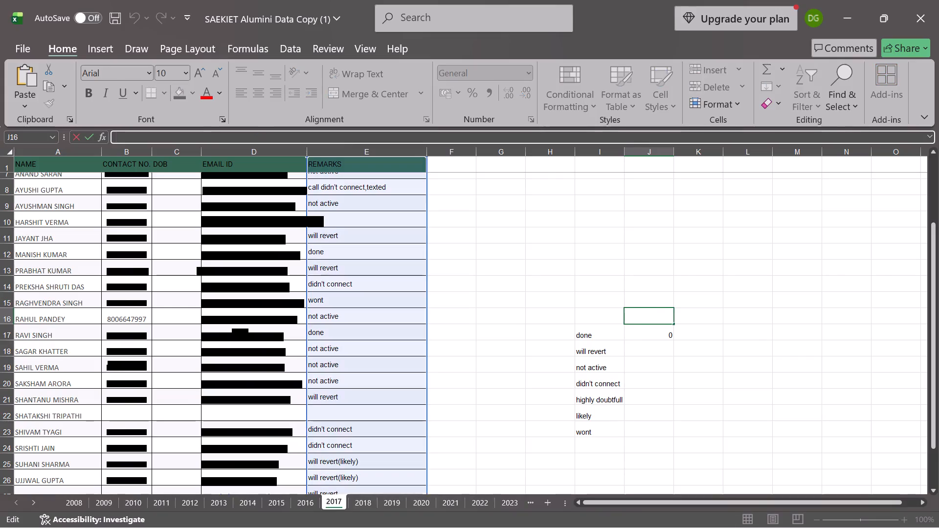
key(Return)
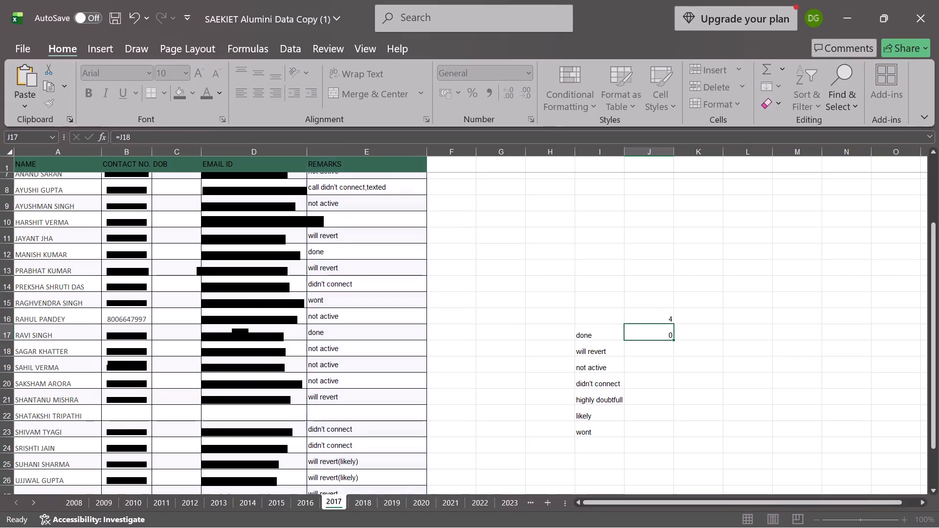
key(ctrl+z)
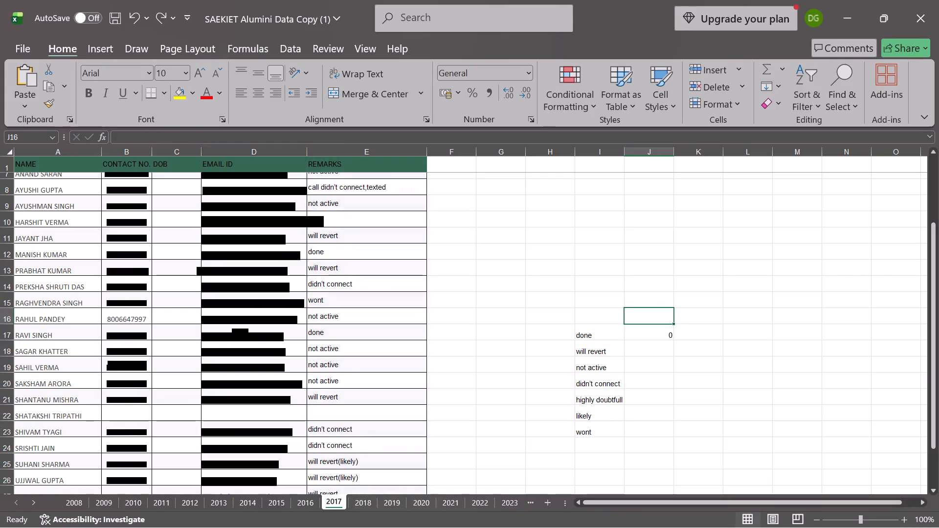
Replace the J18 reference in J17 with the copied formula =COUNTIF(E1:E29, "*done*").
click(653, 338)
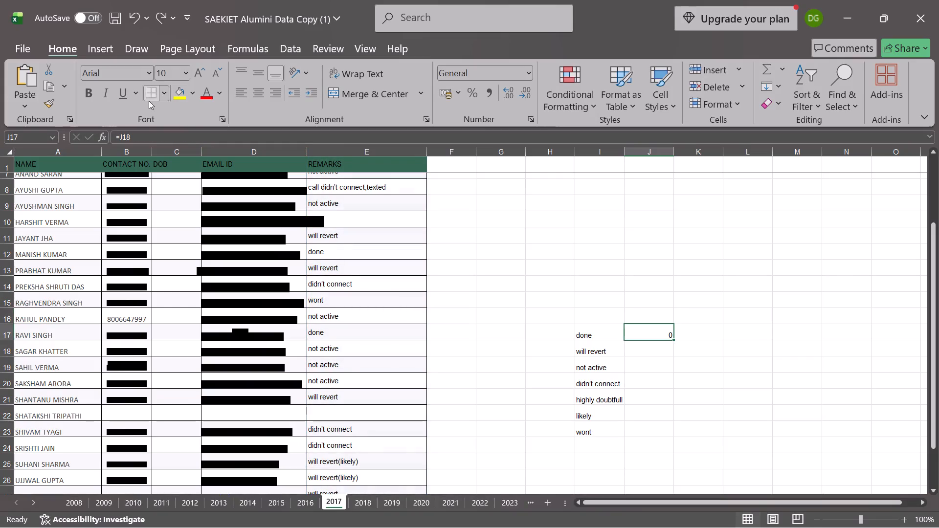
drag(140, 137, 103, 134)
key(ctrl+v)
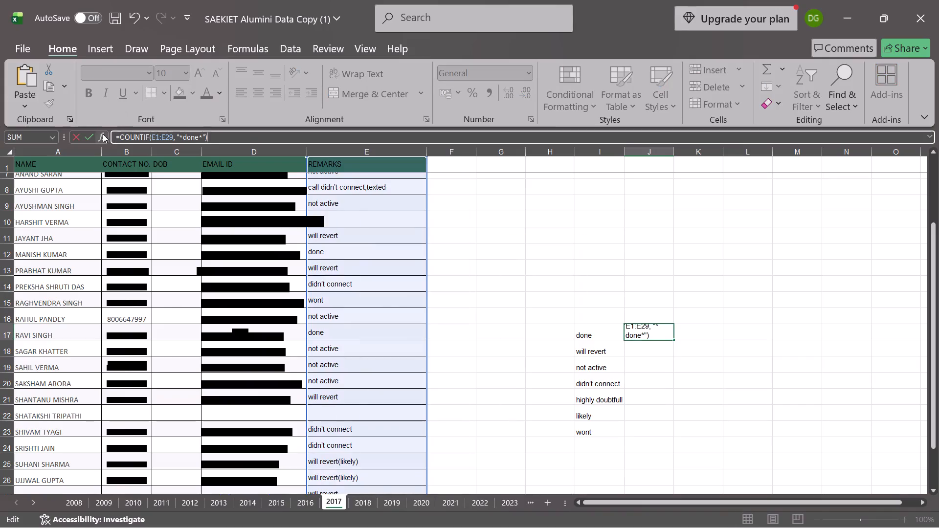
key(Return)
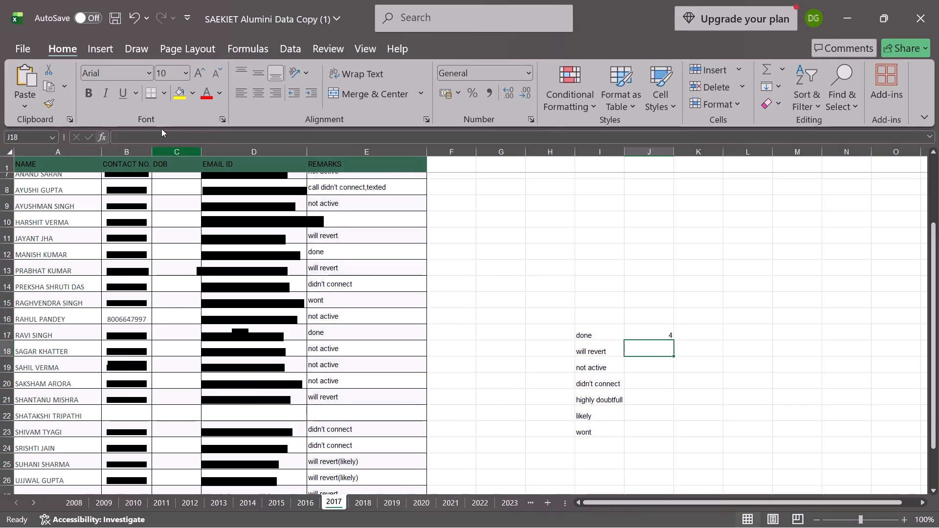
Paste the copied COUNTIF formula into J18 and change its criterion to "*will revert*" before entering it.
click(159, 134)
key(ctrl+v)
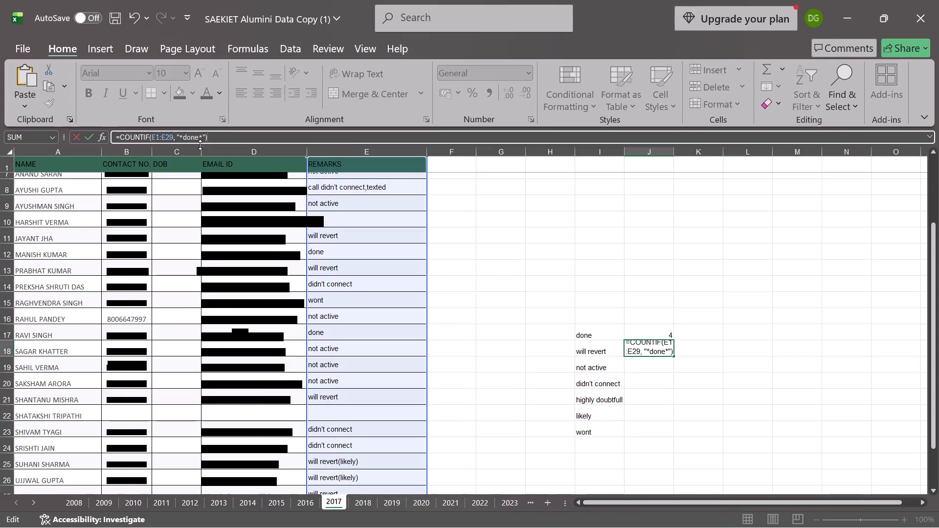
click(198, 137)
key(BackSpace)
key(BackSpace)
key(BackSpace)
key(BackSpace)
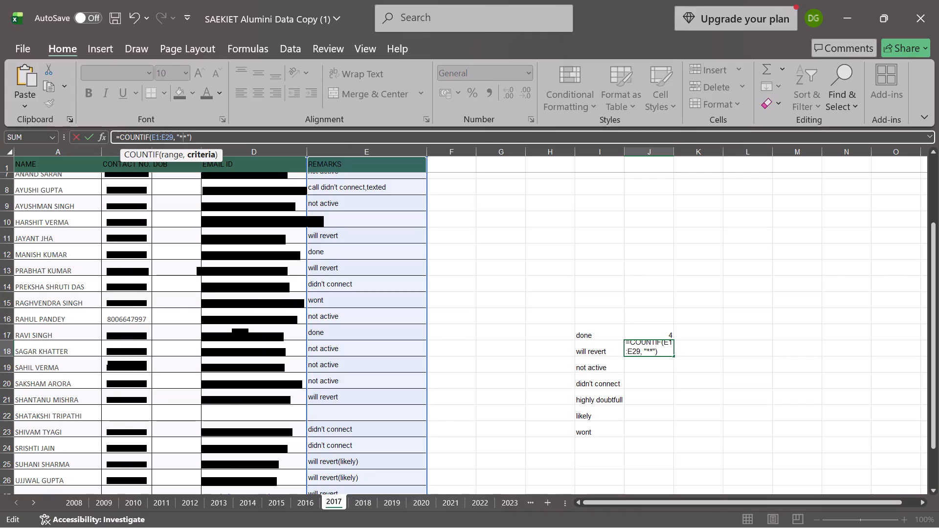
text(will revert)
key(Return)
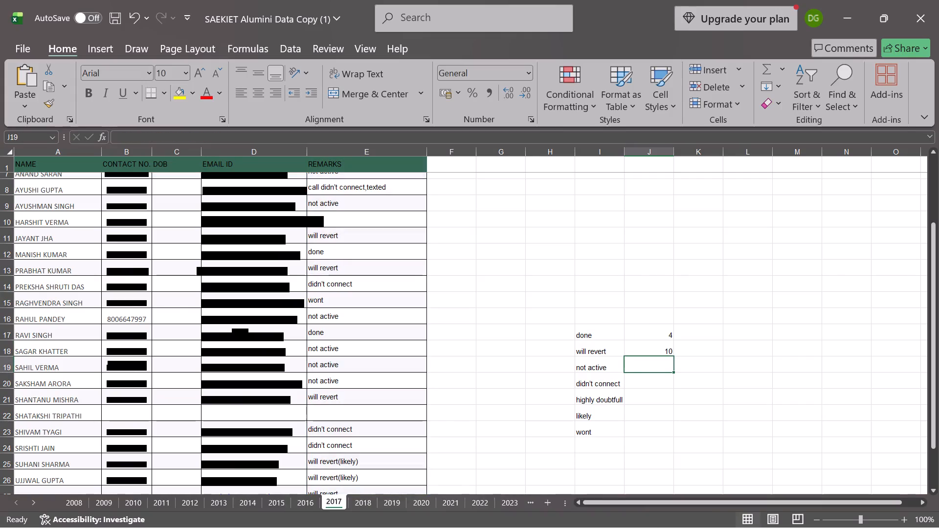
Paste the copied COUNTIF formula into J19 and change its criterion to "*not active*".
click(198, 137)
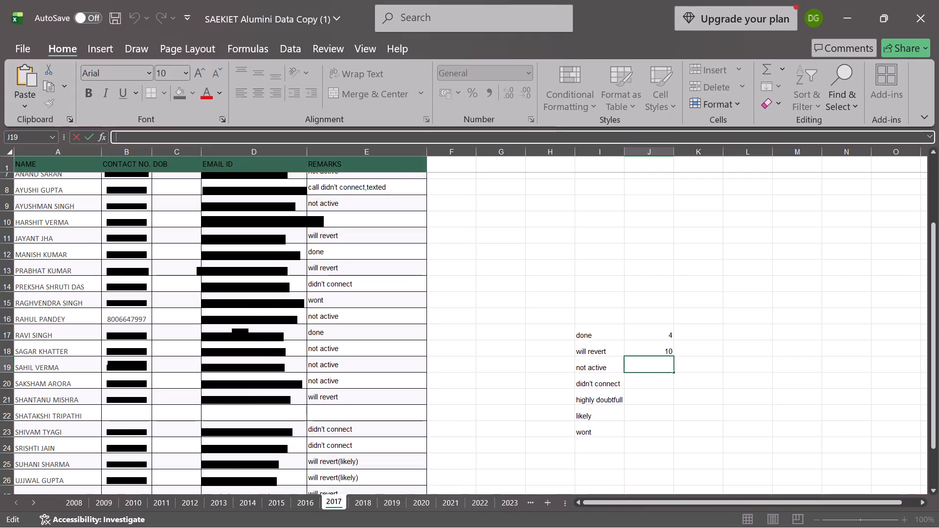
key(ctrl+v)
click(198, 137)
click(198, 137)
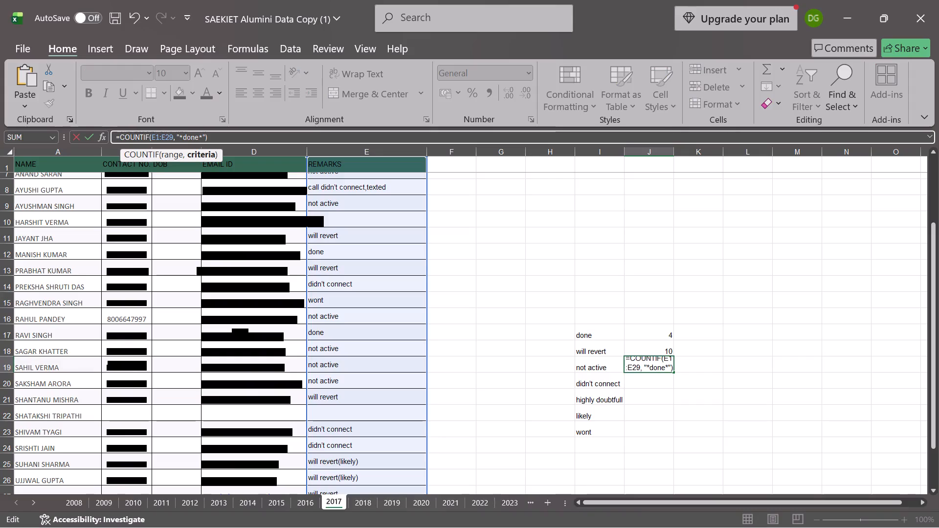
key(BackSpace)
key(BackSpace)
key(BackSpace)
key(BackSpace)
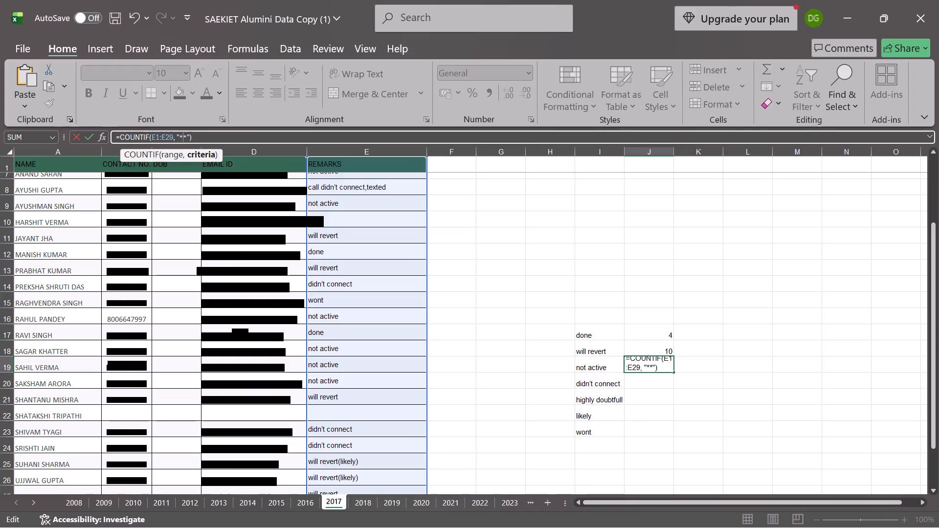
text(not active)
key(Return)
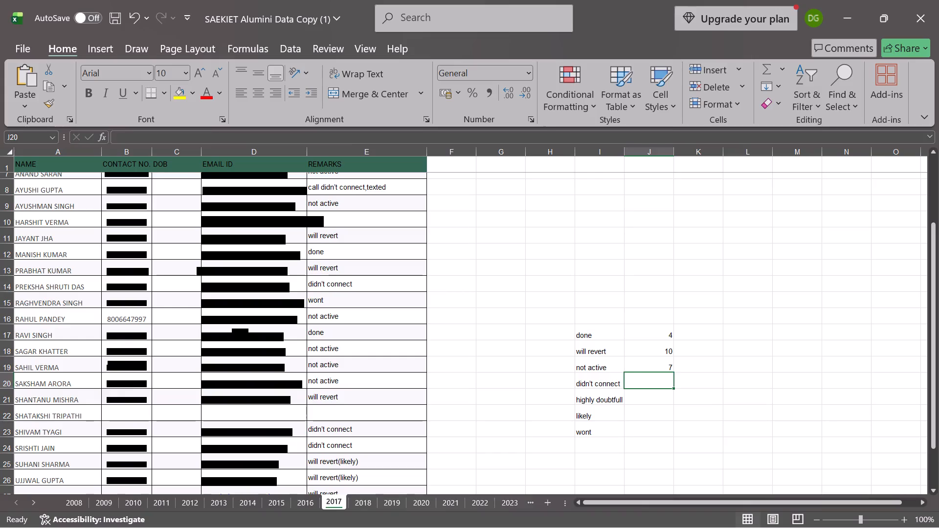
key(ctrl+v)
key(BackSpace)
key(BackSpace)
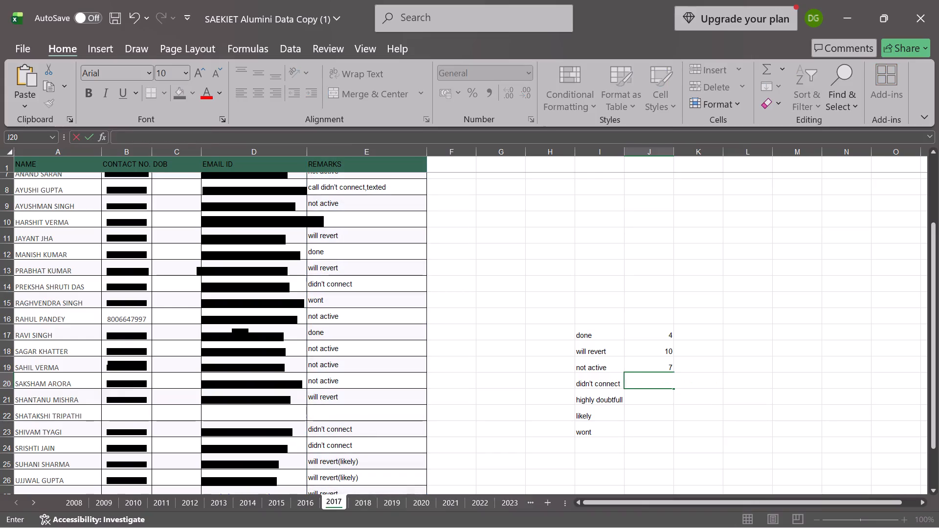
Paste the copied COUNTIF formula into J20 and change its criterion to "*didn't connect*".
key(ctrl+v)
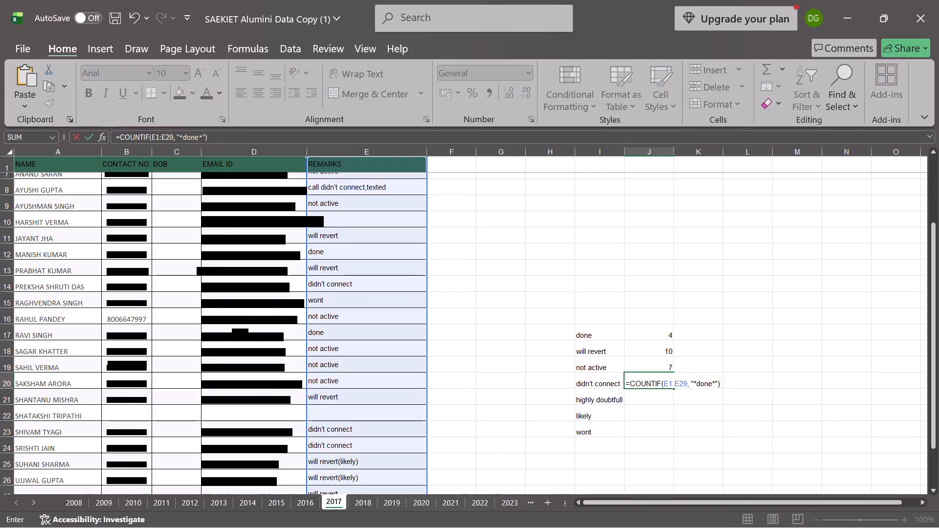
click(195, 136)
key(Right)
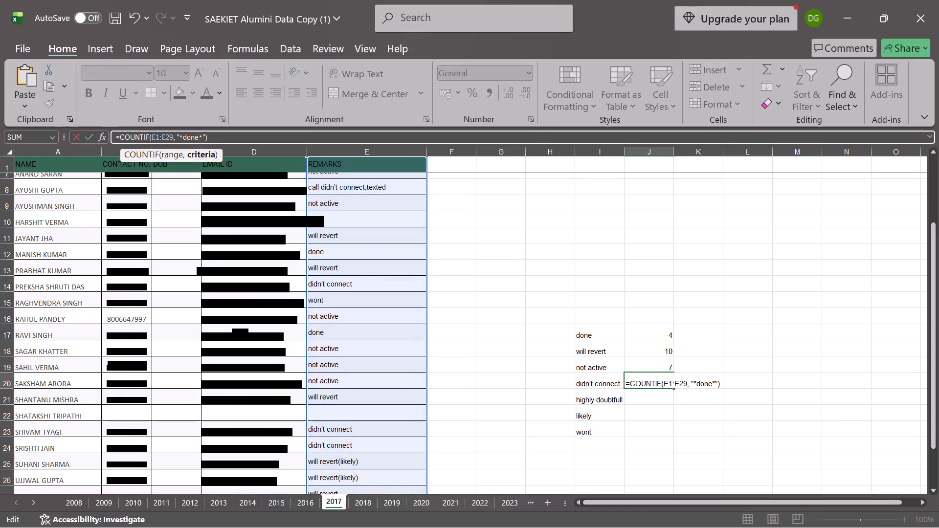
key(BackSpace)
key(BackSpace)
key(BackSpace)
key(BackSpace)
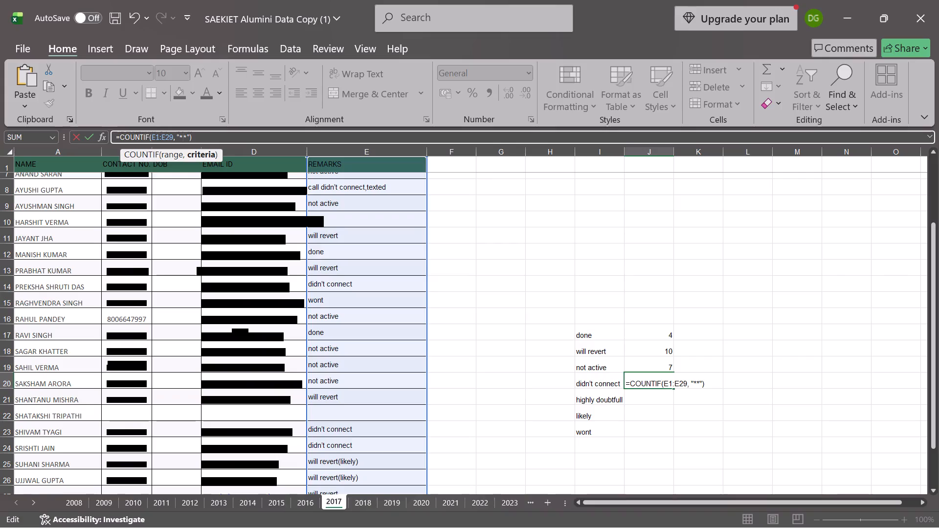
text(didnt connect)
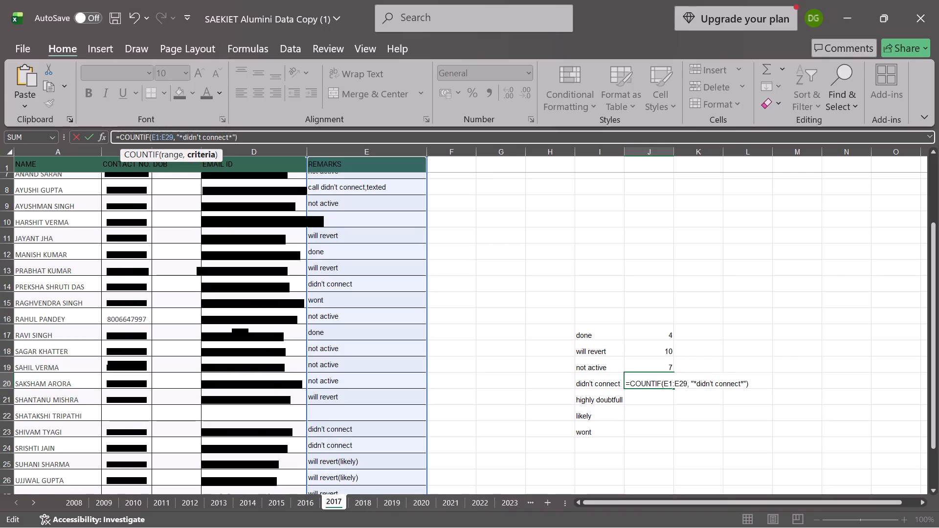
key(Return)
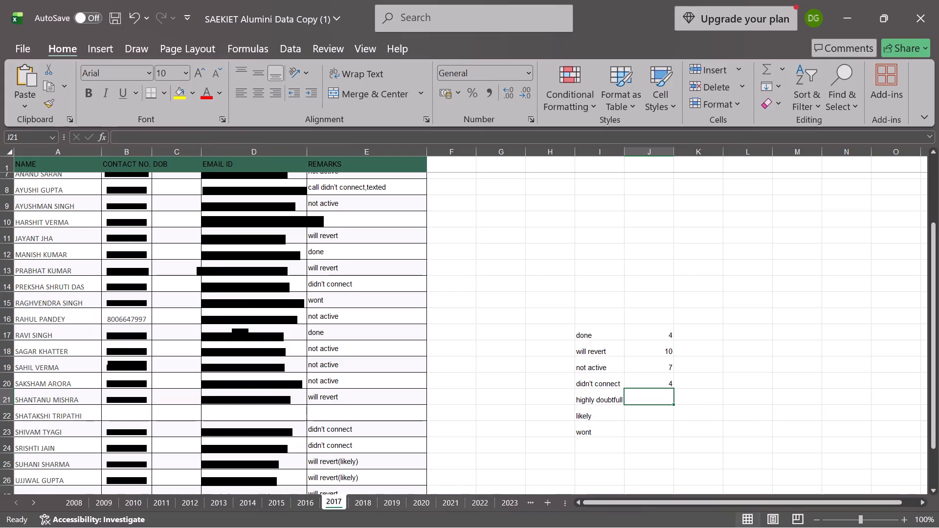
Paste the copied COUNTIF formula into J21 and change its criterion to "*highly*".
key(ctrl+v)
click(200, 136)
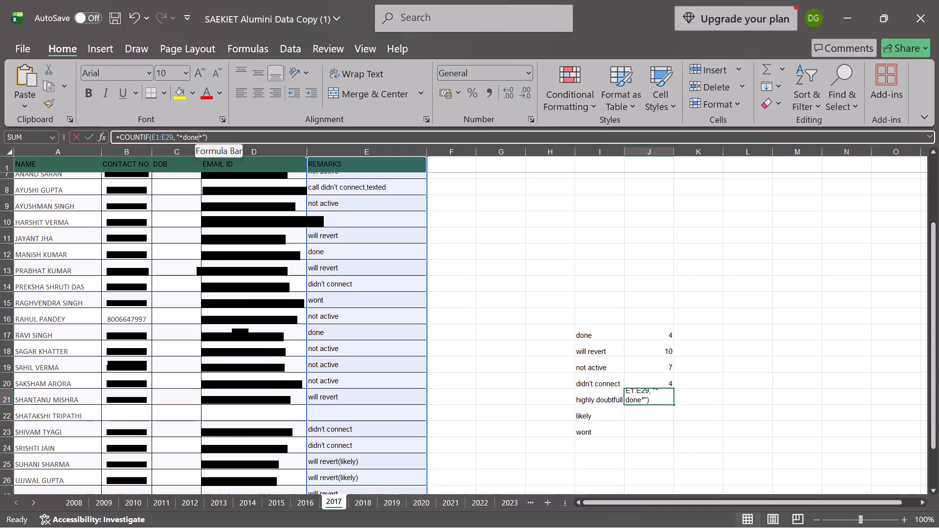
key(BackSpace)
key(BackSpace)
key(BackSpace)
key(BackSpace)
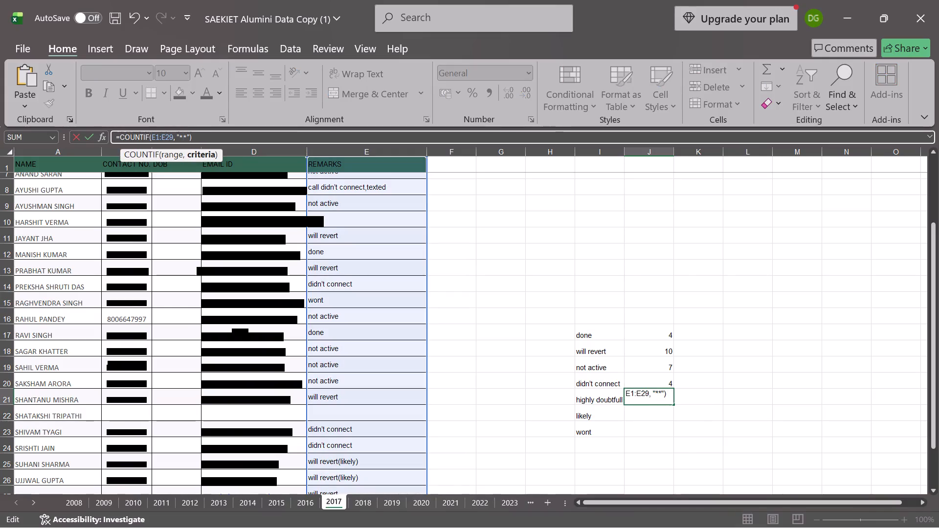
text(highly)
key(Return)
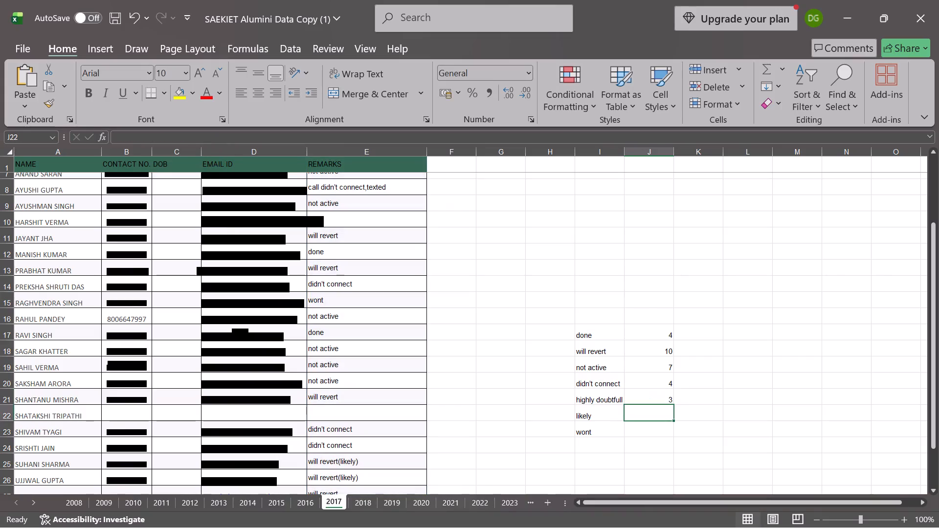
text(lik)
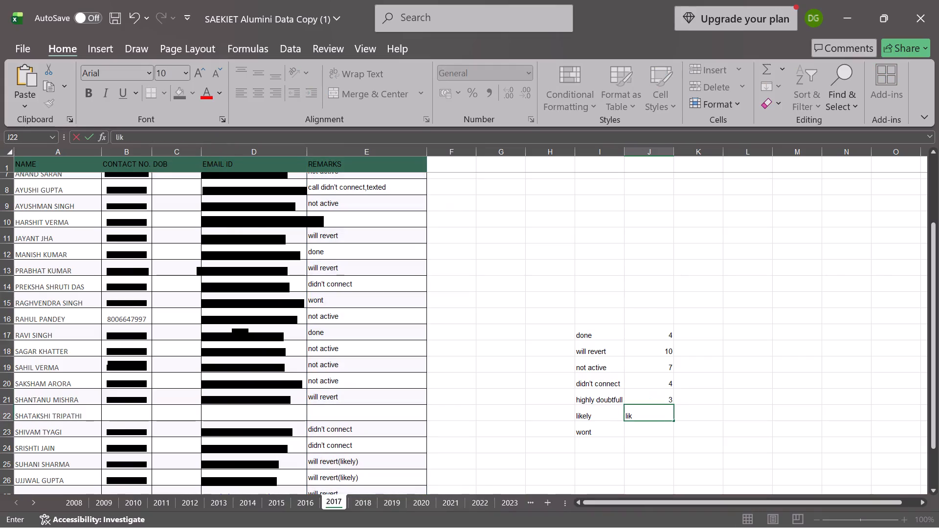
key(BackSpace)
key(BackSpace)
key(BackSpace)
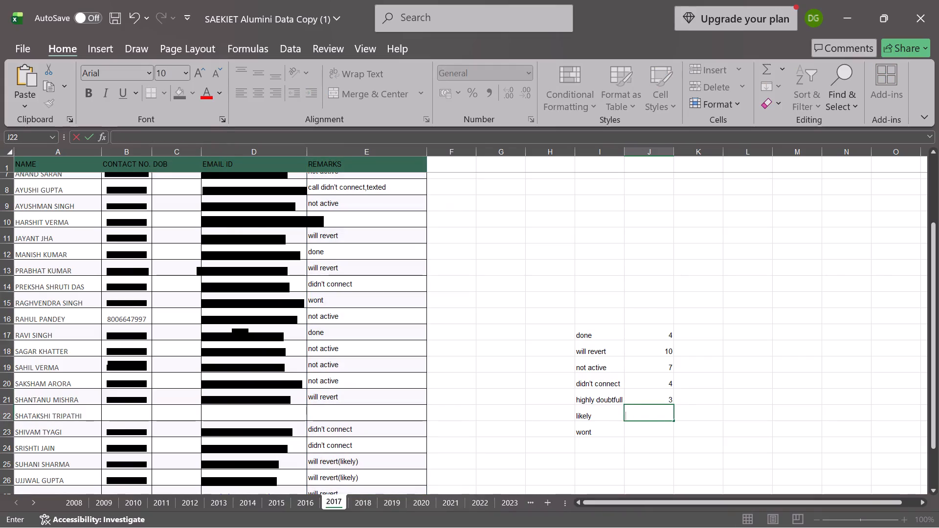
Paste the copied COUNTIF formula into J22 and change its criterion to "*likely*".
key(ctrl+v)
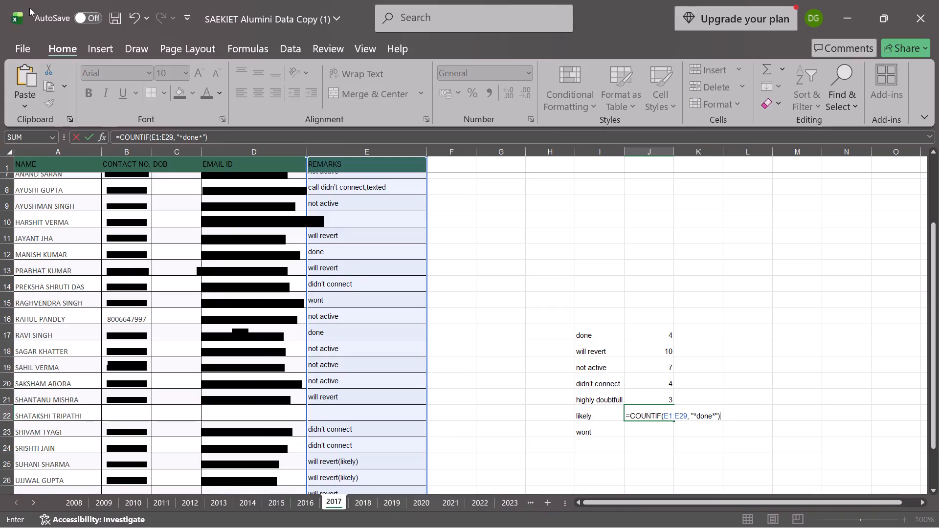
click(199, 135)
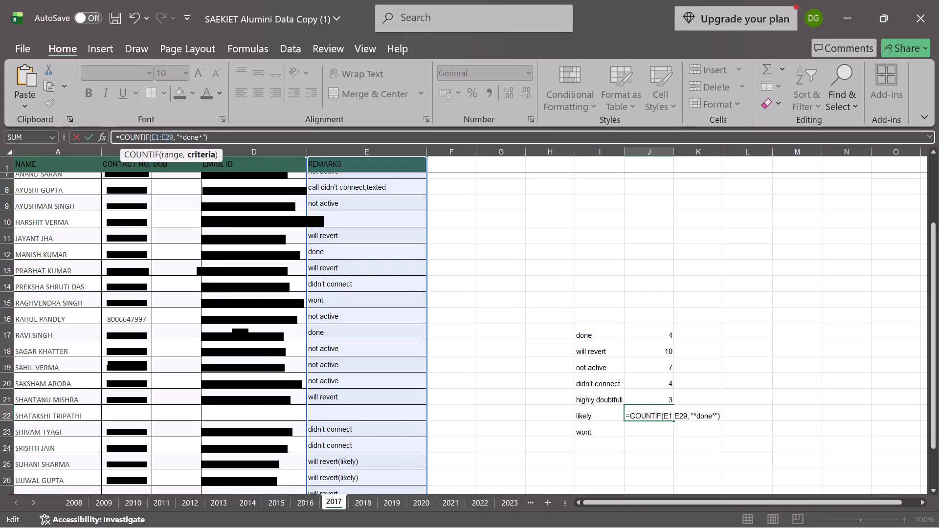
key(BackSpace)
key(BackSpace)
key(BackSpace)
key(BackSpace)
text(likely)
key(Return)
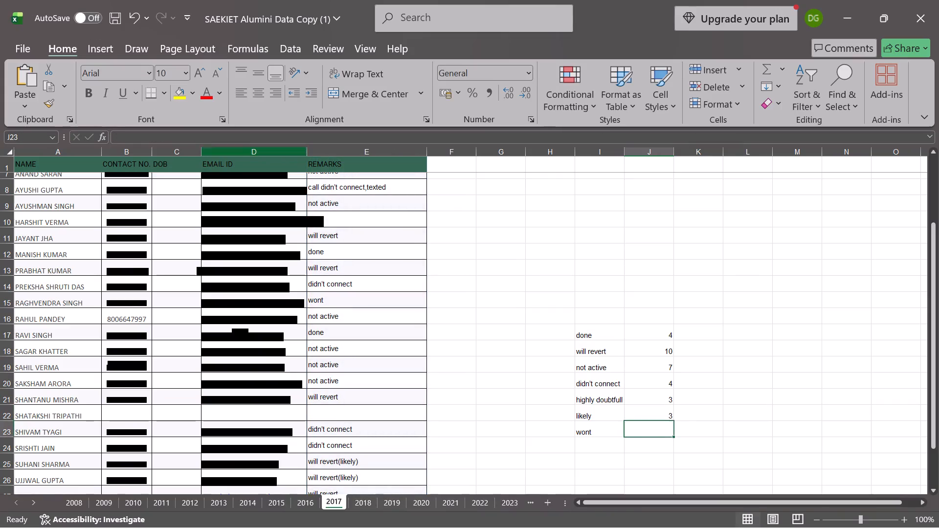
Paste the copied COUNTIF formula into J23 and change its criterion to "*dont*".
click(229, 140)
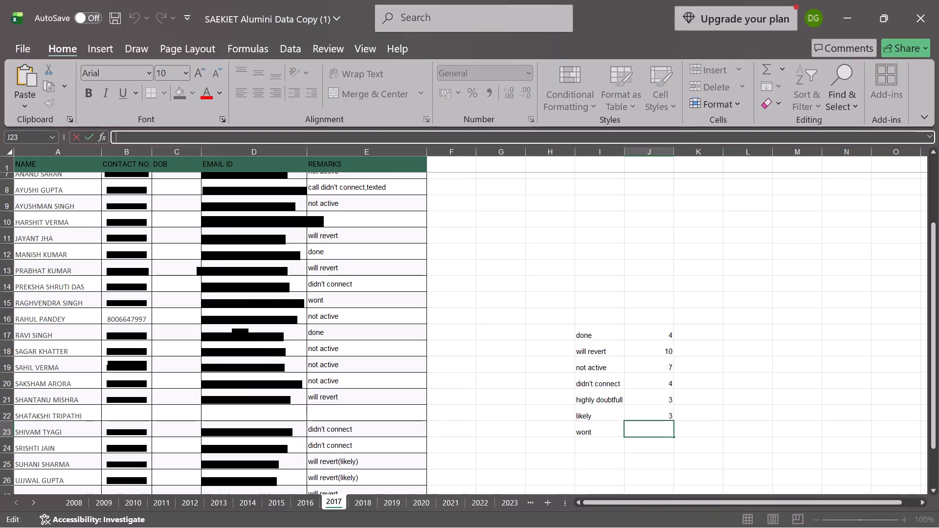
key(ctrl+v)
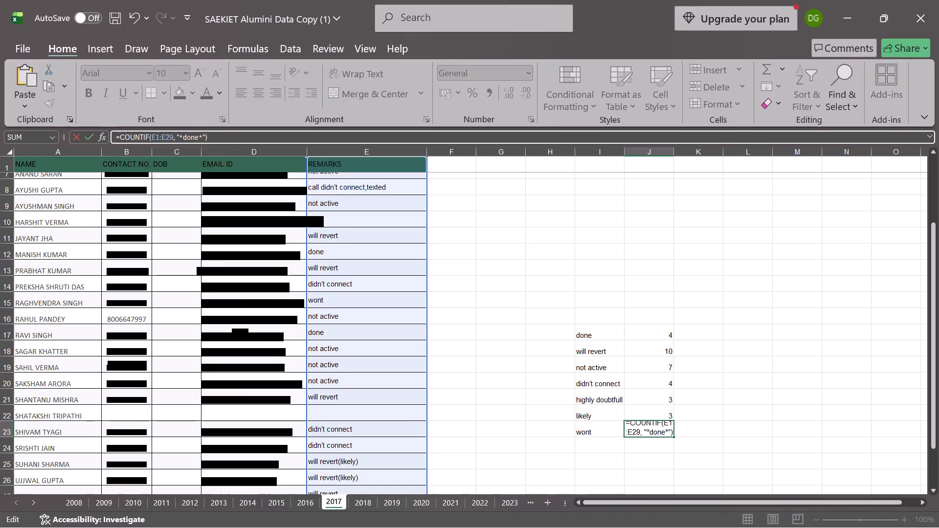
click(196, 136)
key(Right)
key(BackSpace)
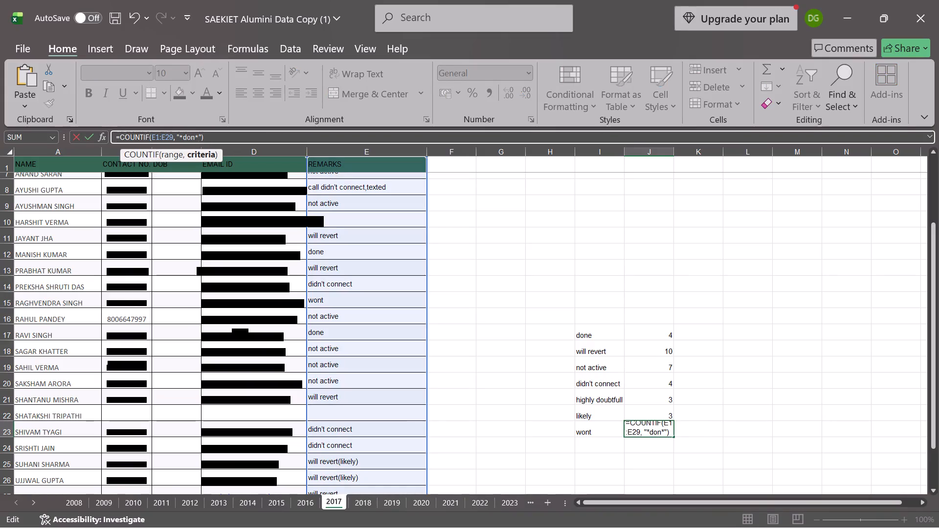
key(t)
key(Return)
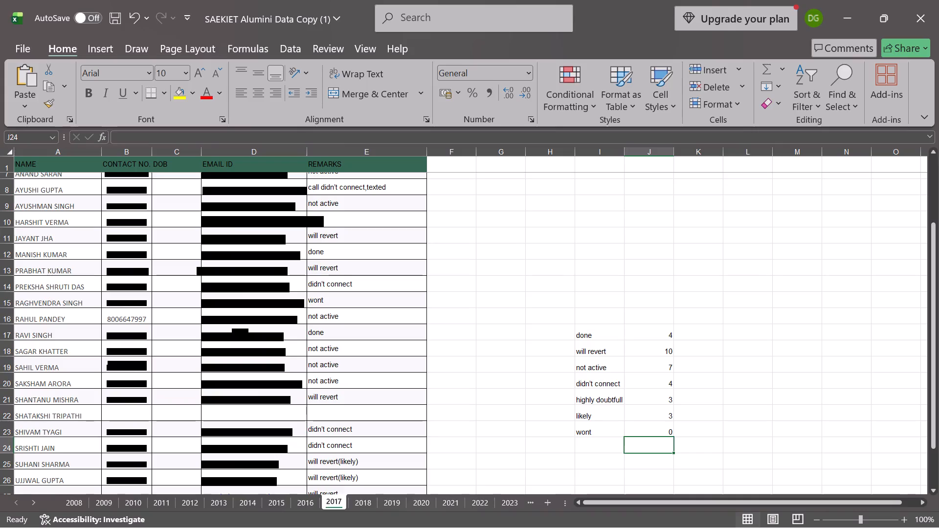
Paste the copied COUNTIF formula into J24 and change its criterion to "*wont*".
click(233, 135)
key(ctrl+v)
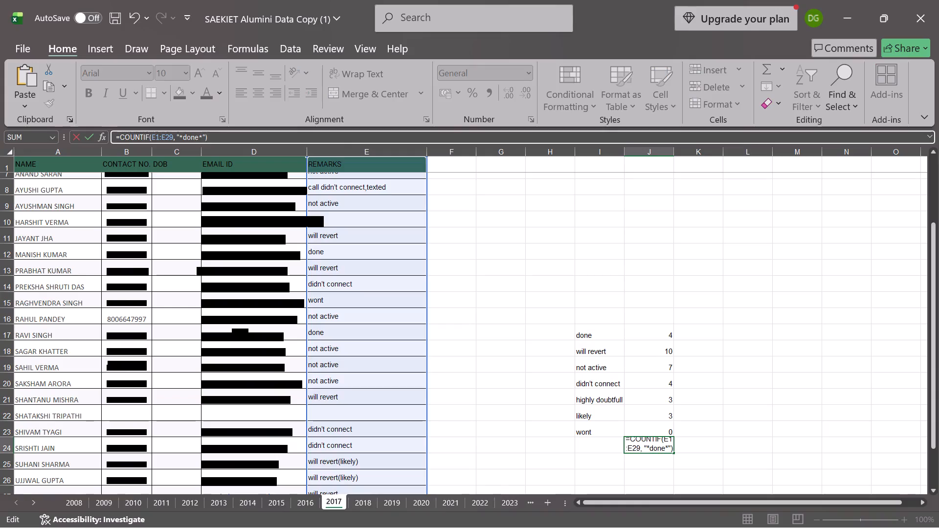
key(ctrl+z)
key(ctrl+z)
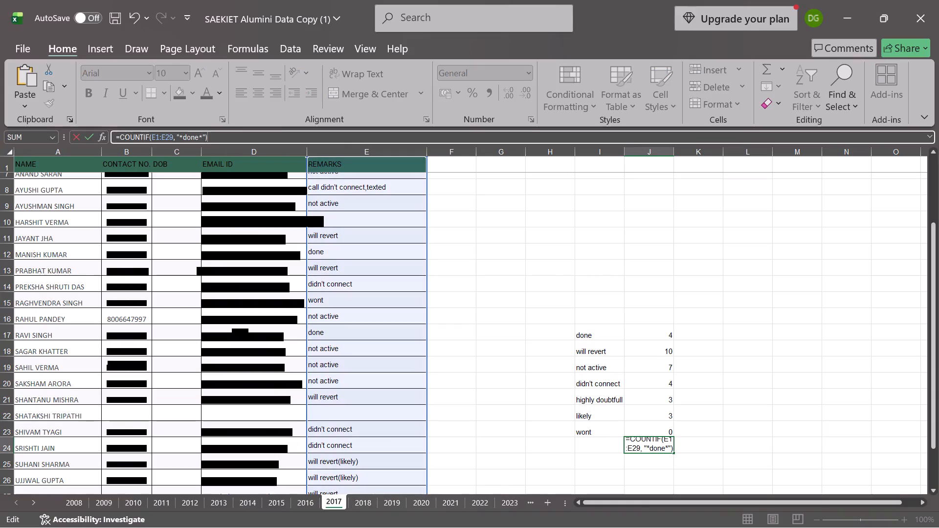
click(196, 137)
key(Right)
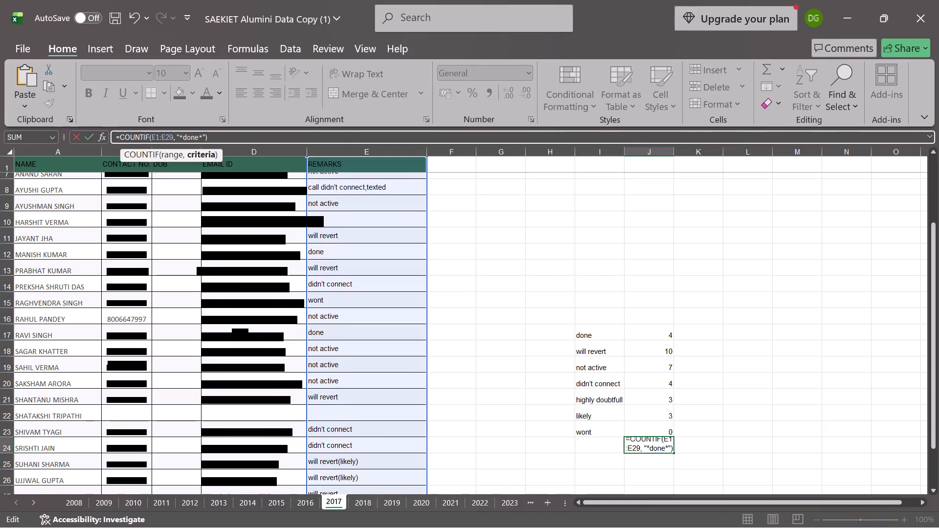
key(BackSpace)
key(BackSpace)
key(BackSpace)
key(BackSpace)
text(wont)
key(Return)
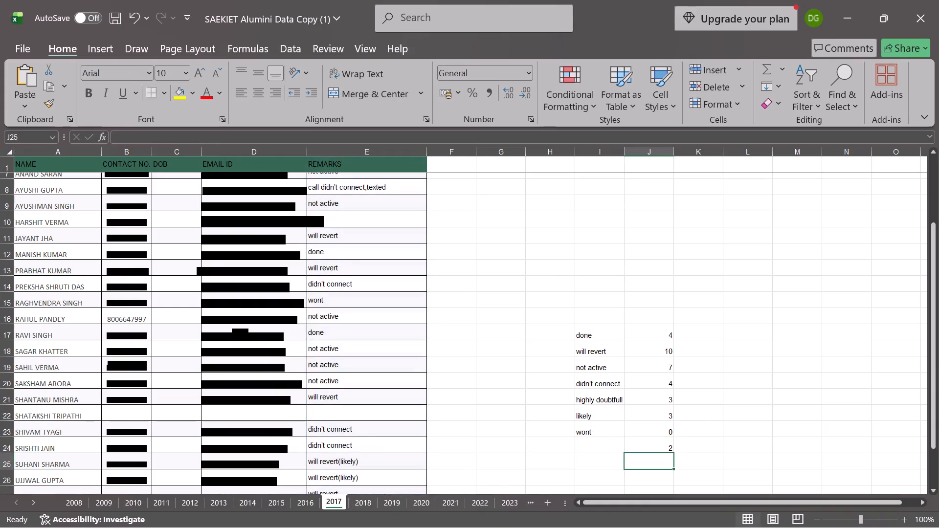
Correct the criterion of the COUNTIF formula in J23 to "*wont*".
click(657, 431)
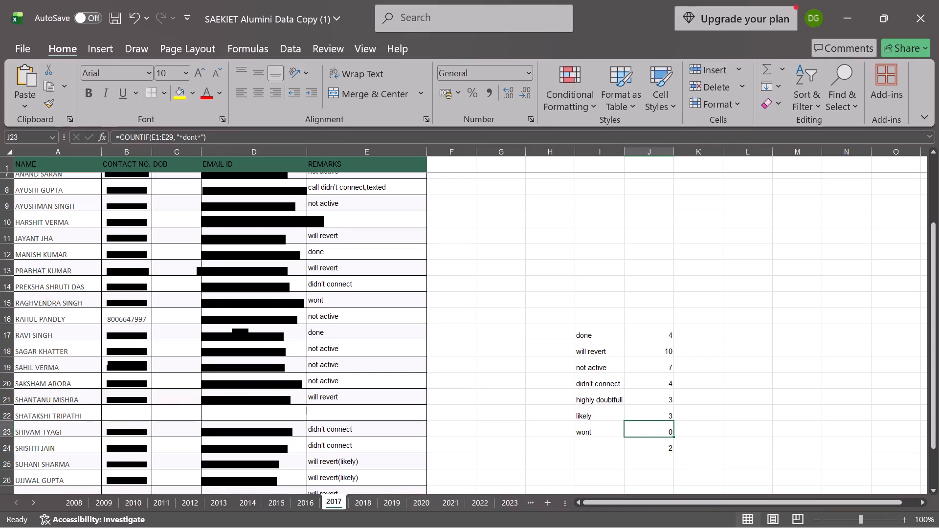
click(190, 139)
key(Left)
key(BackSpace)
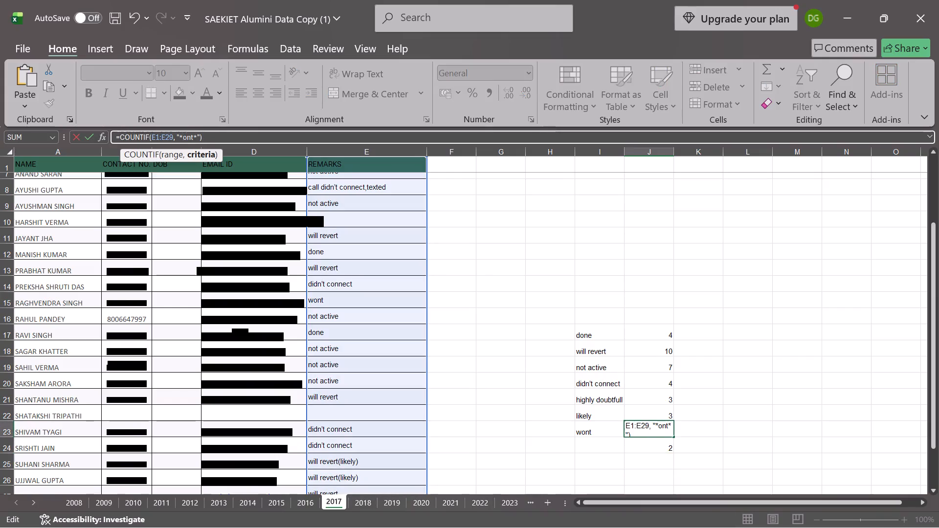
key(w)
key(Return)
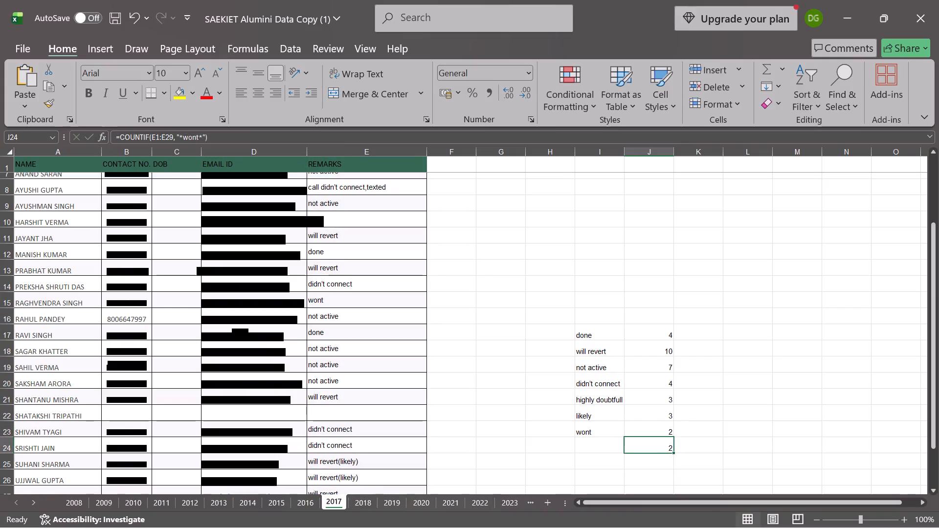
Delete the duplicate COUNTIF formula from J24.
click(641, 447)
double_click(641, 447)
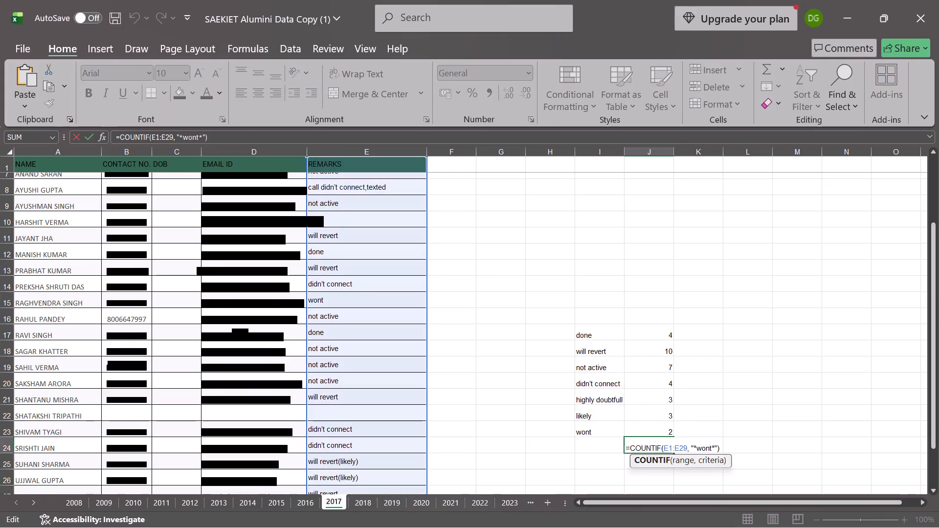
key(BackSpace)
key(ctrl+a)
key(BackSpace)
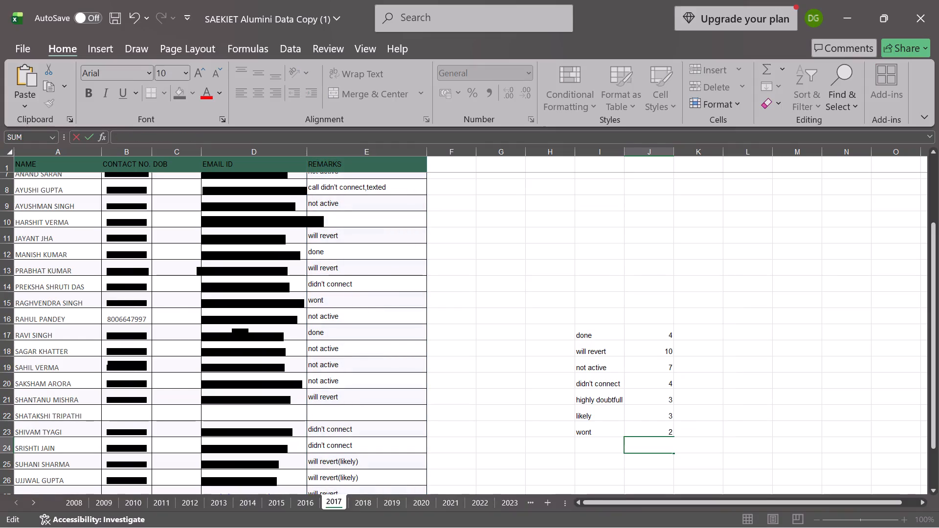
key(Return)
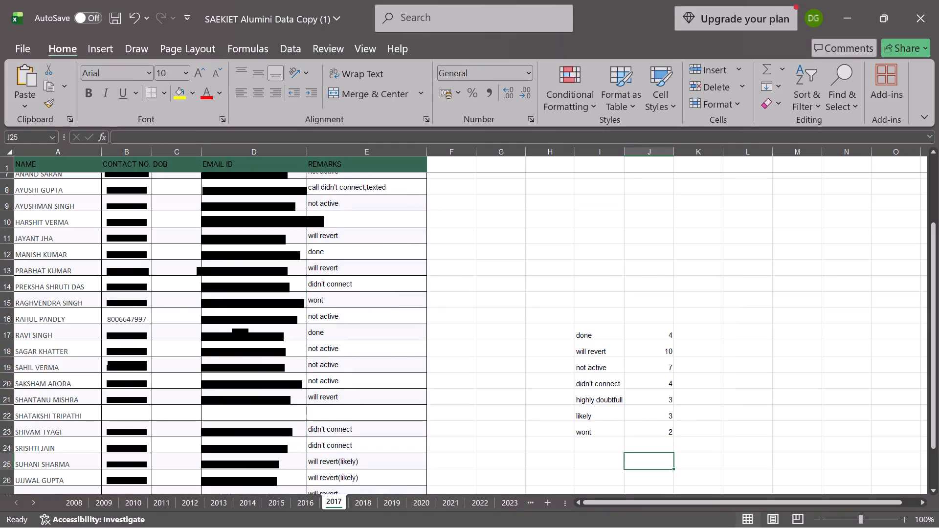
Select the remarks in E2:E29 and start a Text That Contains highlight rule for them with conditional formatting.
scroll(387, 280, up, 1)
scroll(387, 280, down, 3)
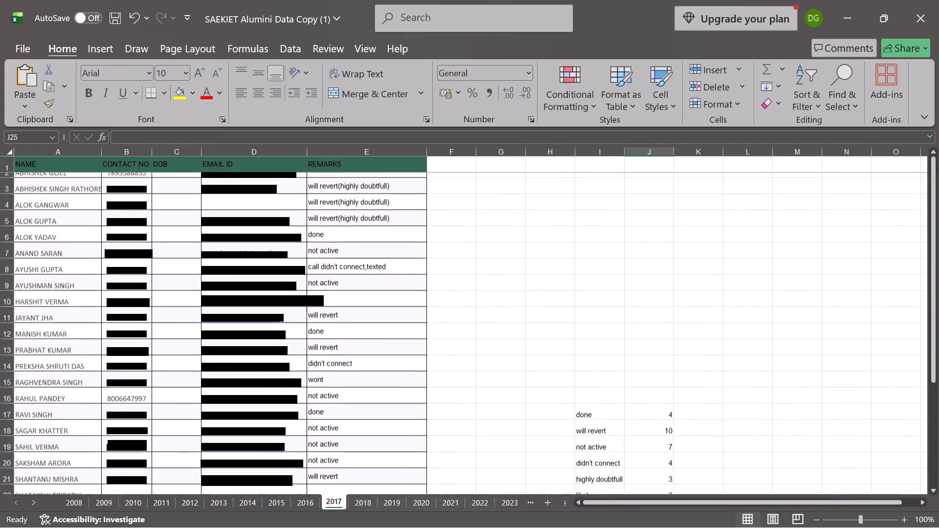
scroll(387, 280, up, 1)
click(351, 189)
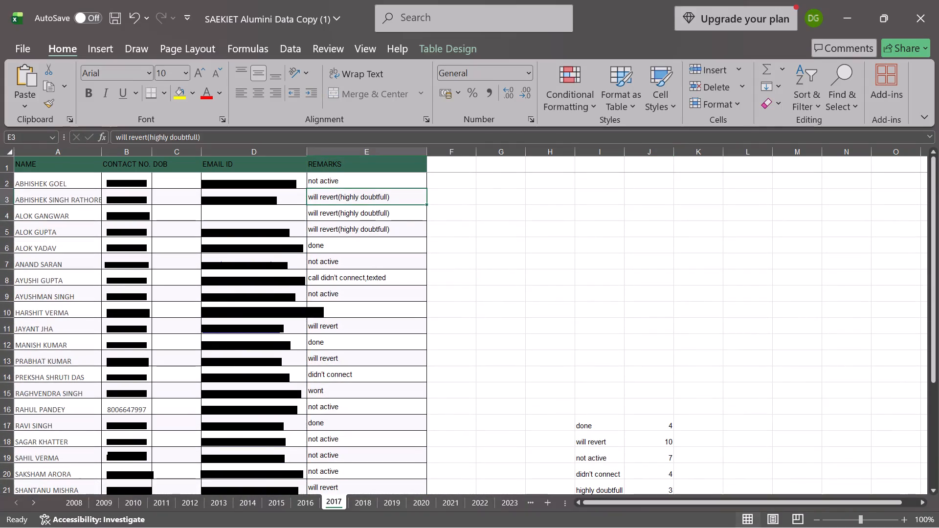
click(351, 179)
drag(351, 179, 378, 468)
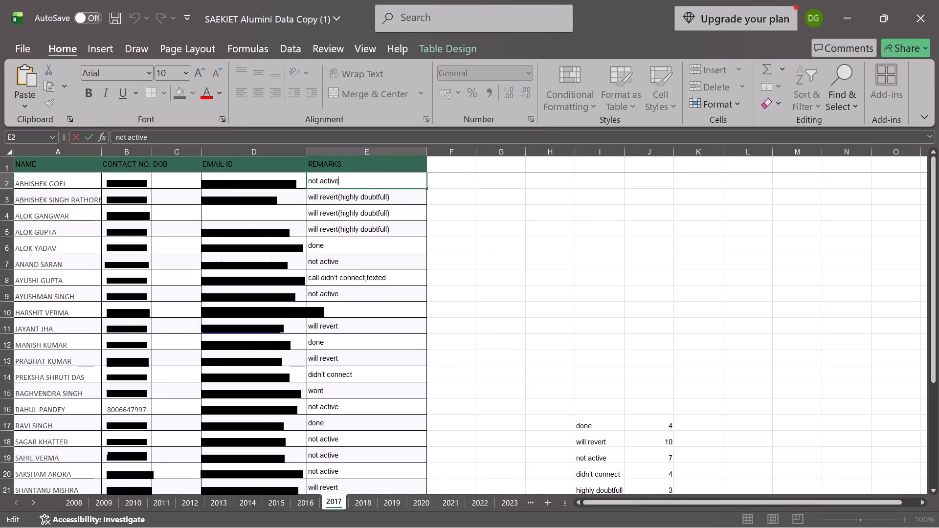
drag(385, 186, 390, 249)
click(478, 223)
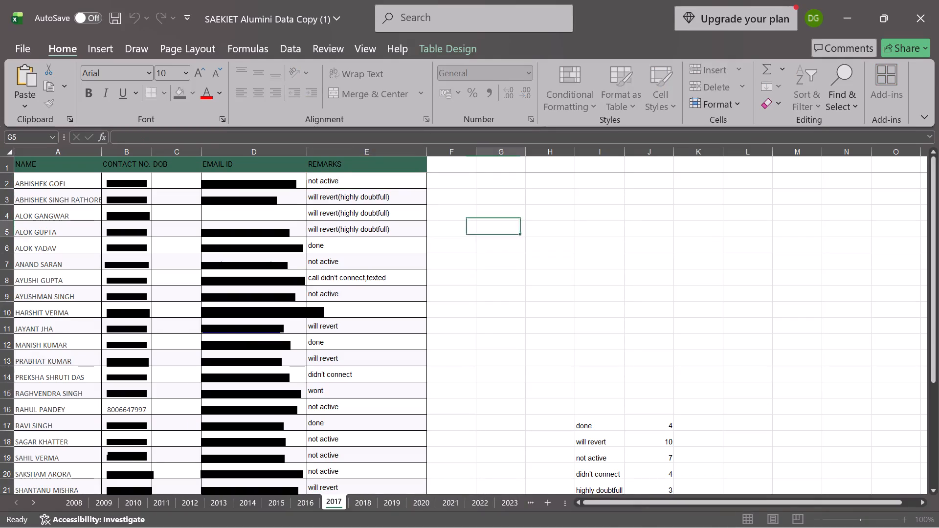
drag(369, 180, 380, 480)
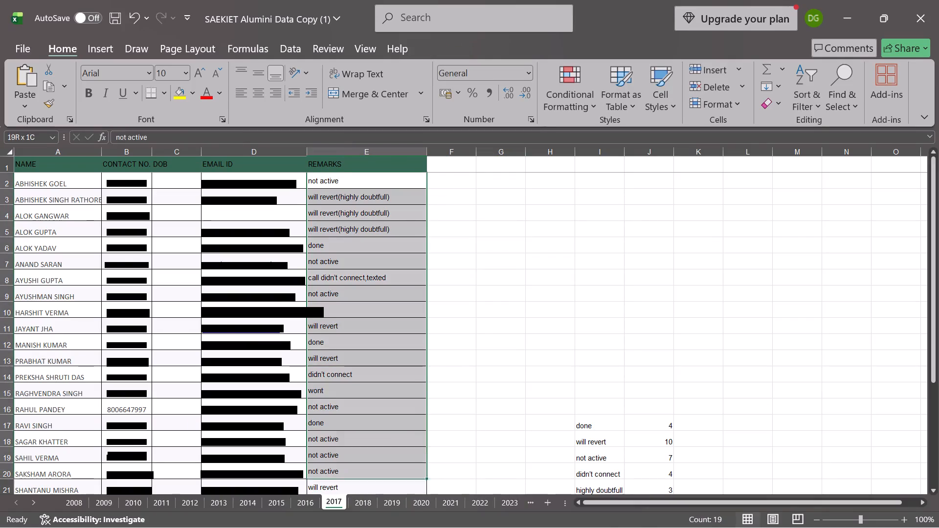
drag(380, 480, 357, 479)
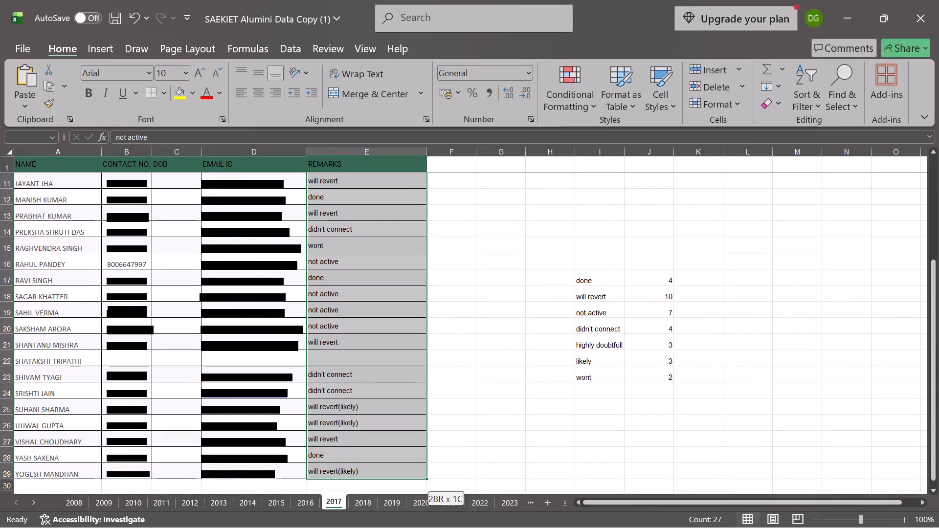
drag(357, 479, 355, 479)
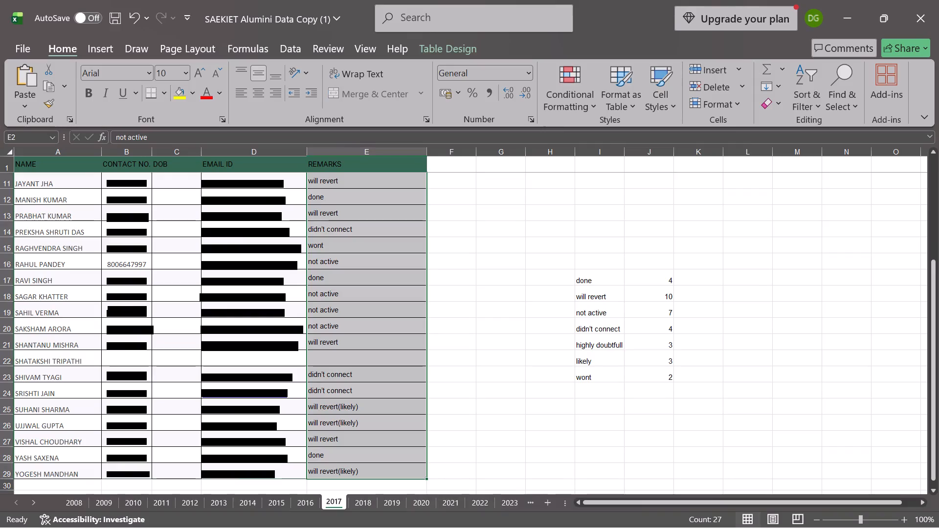
click(583, 98)
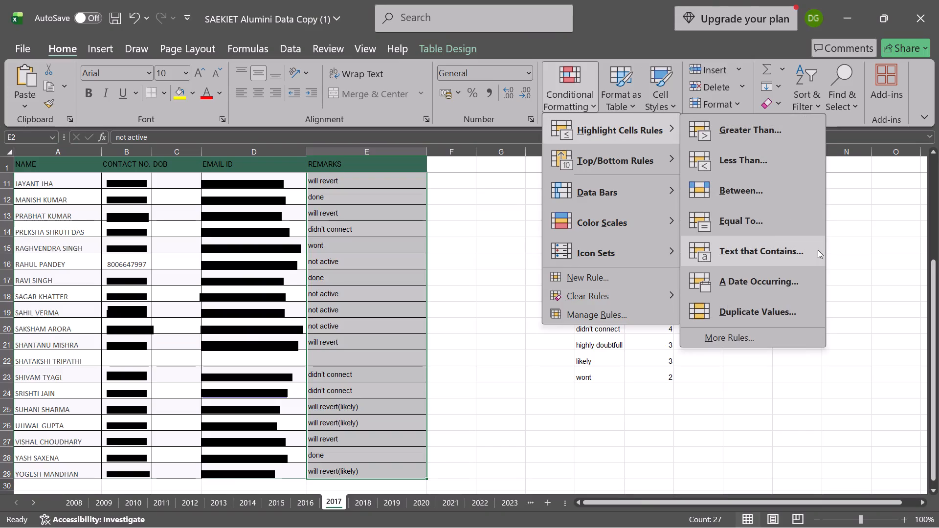
click(767, 250)
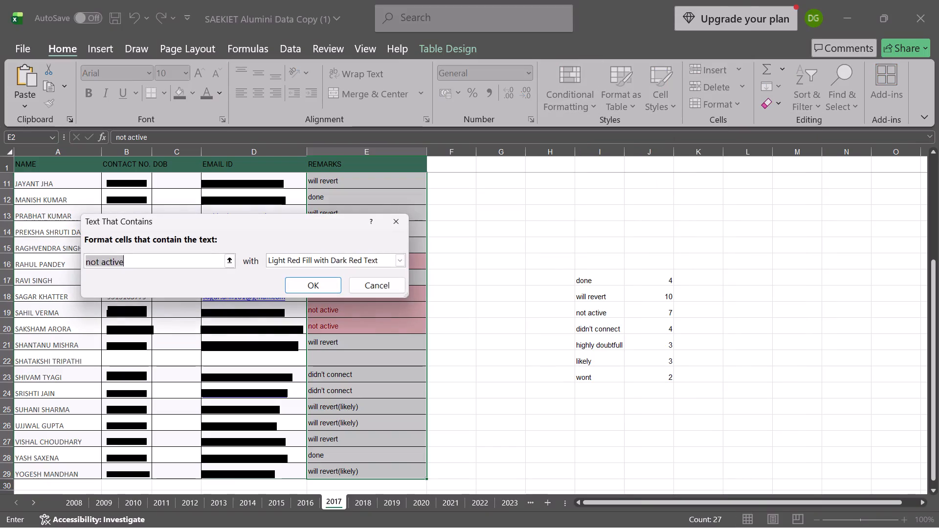
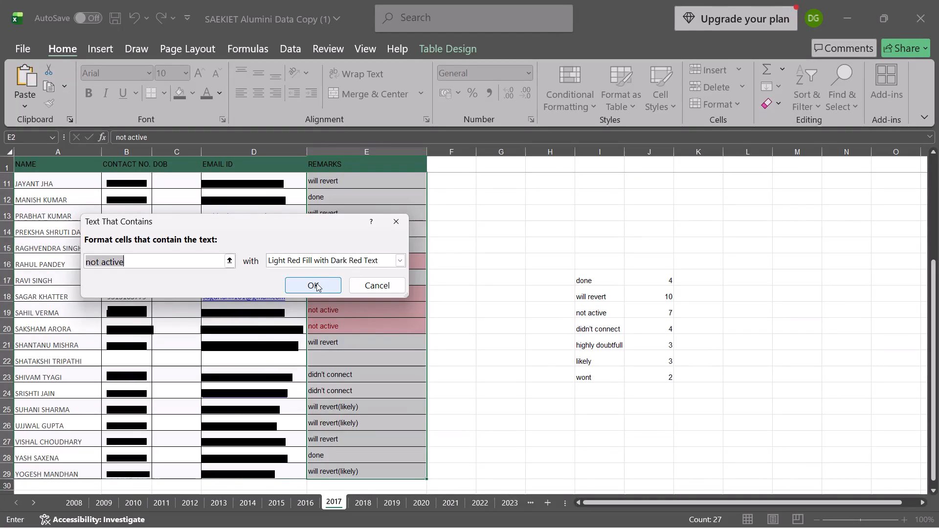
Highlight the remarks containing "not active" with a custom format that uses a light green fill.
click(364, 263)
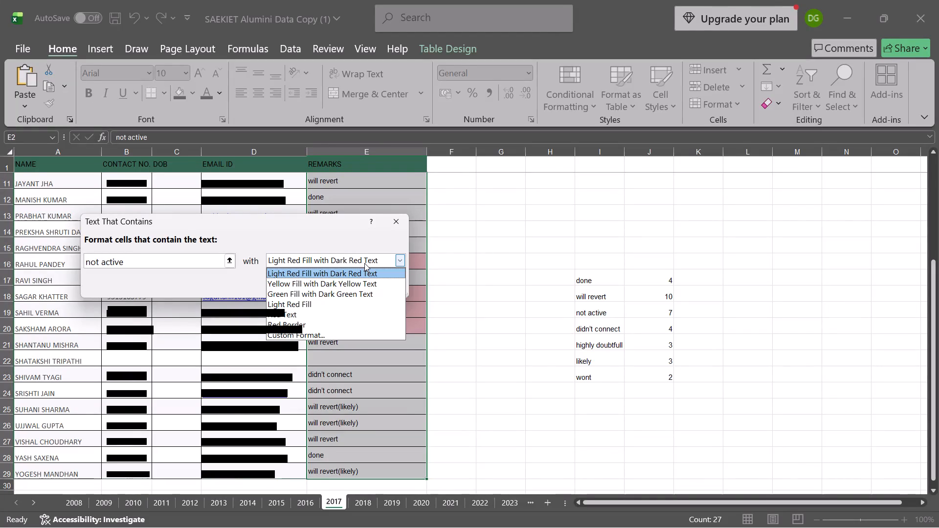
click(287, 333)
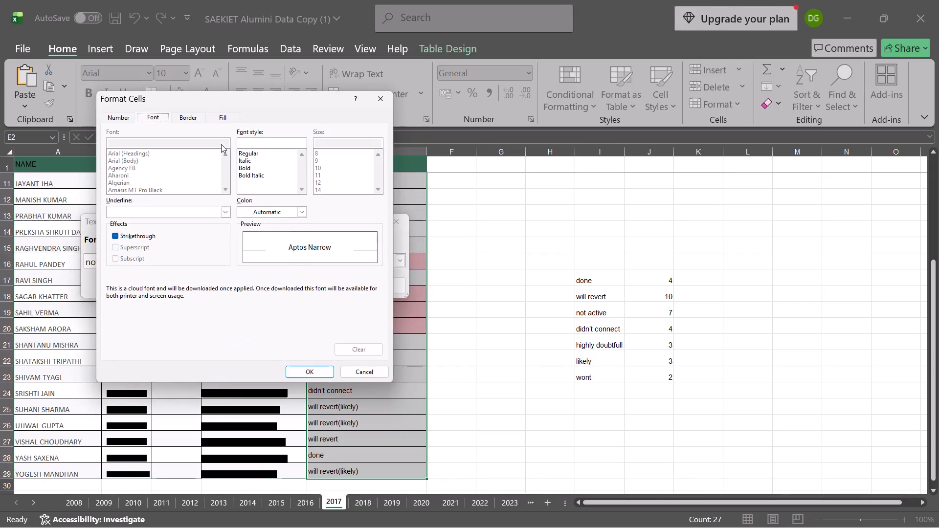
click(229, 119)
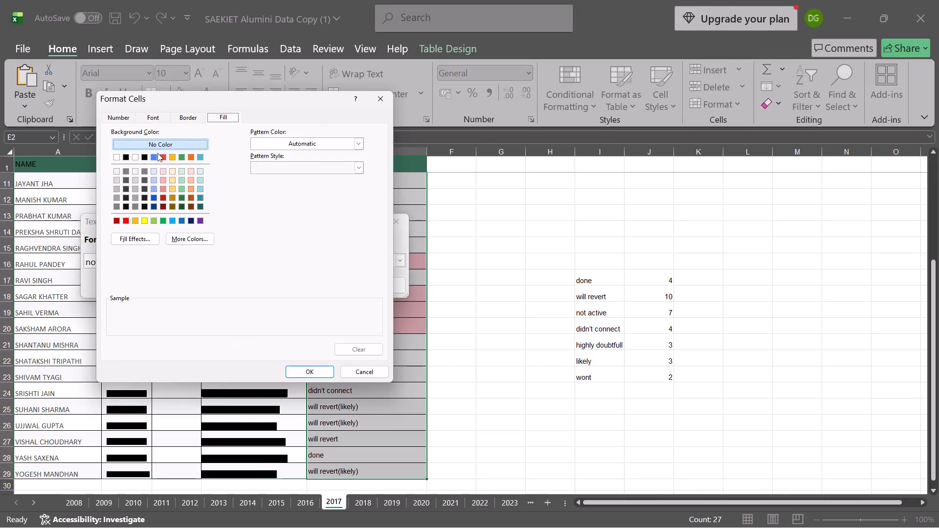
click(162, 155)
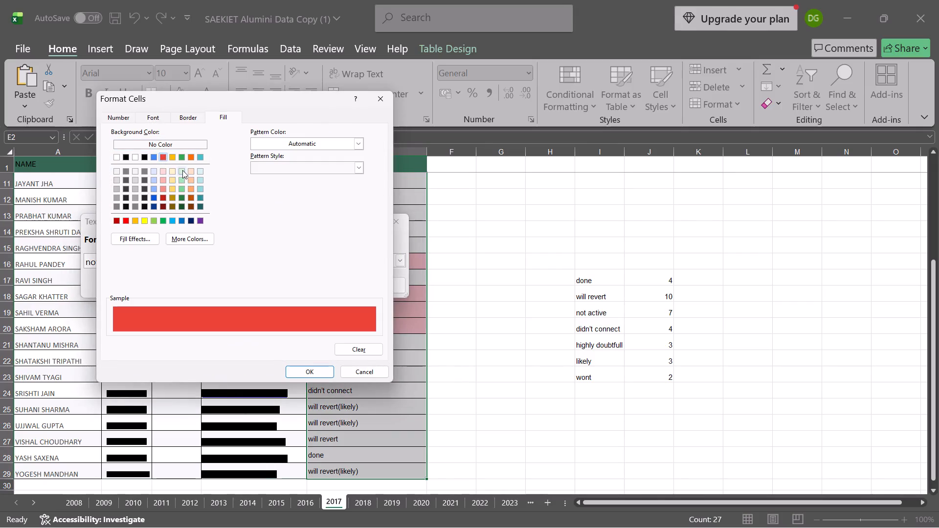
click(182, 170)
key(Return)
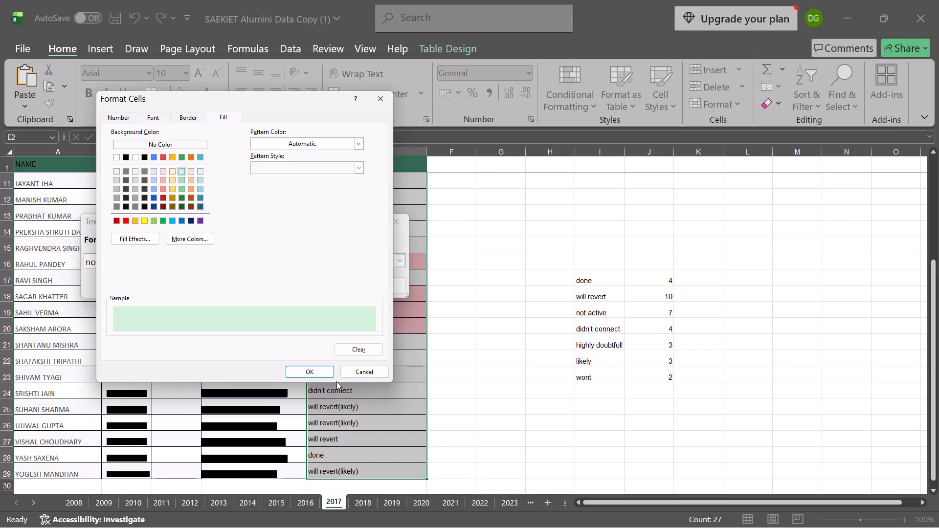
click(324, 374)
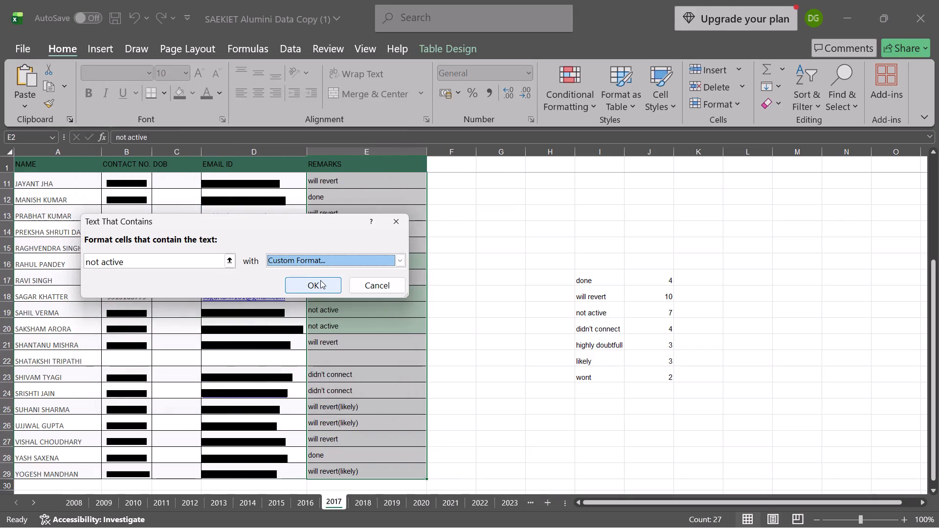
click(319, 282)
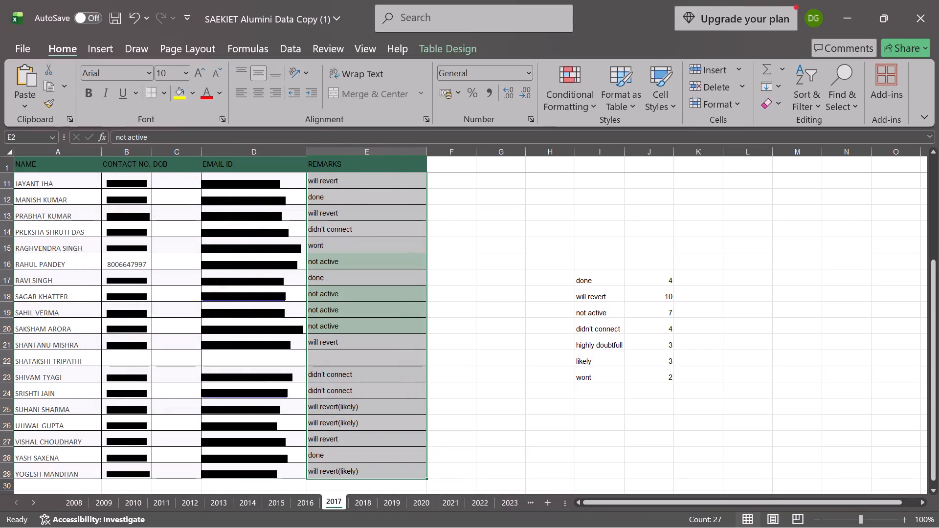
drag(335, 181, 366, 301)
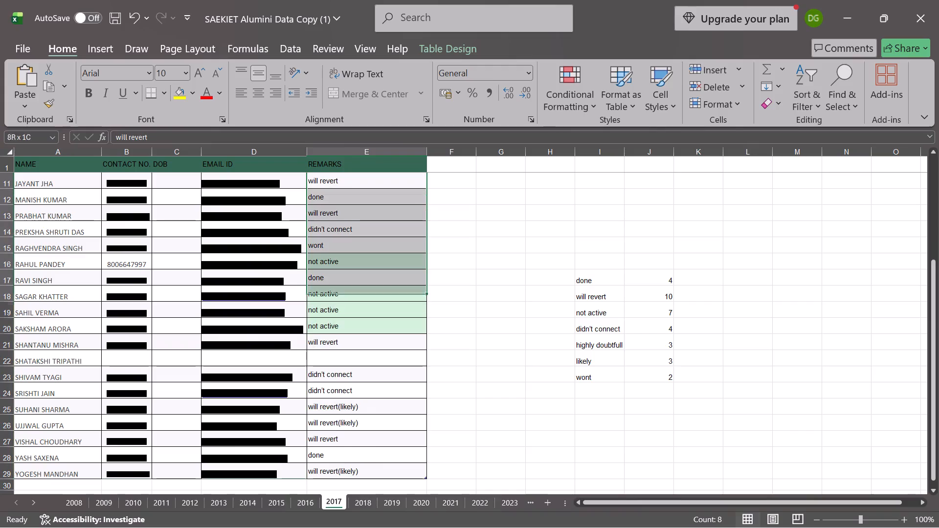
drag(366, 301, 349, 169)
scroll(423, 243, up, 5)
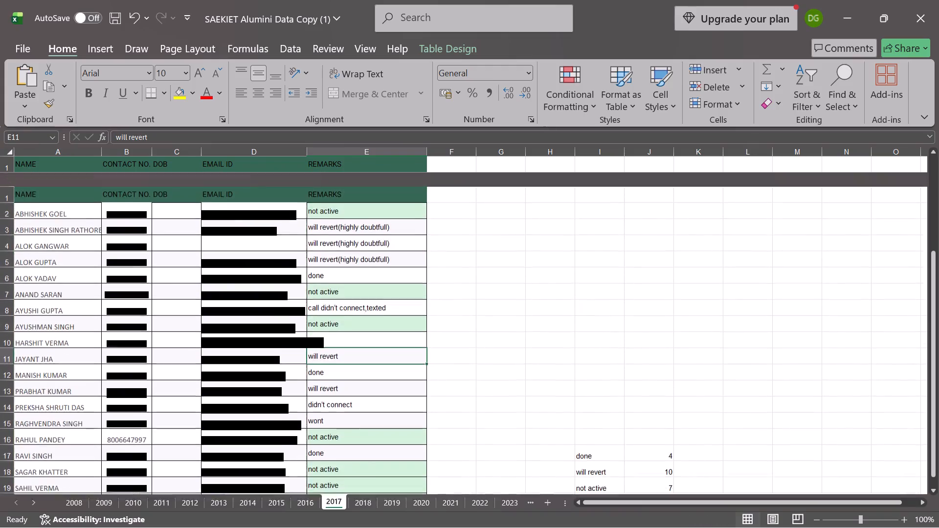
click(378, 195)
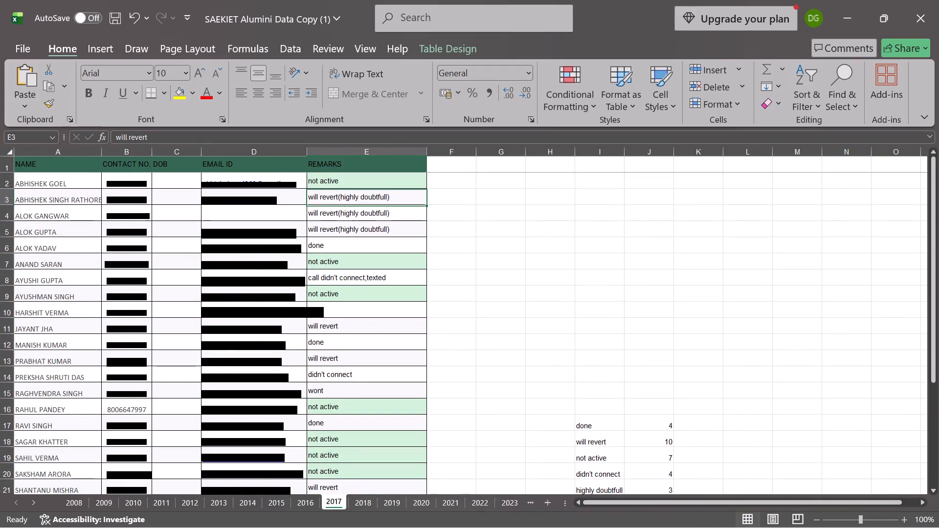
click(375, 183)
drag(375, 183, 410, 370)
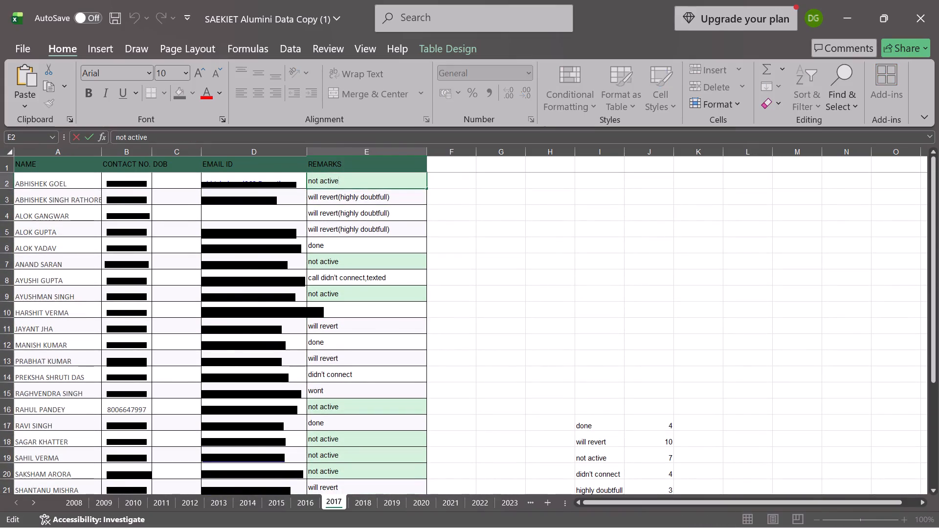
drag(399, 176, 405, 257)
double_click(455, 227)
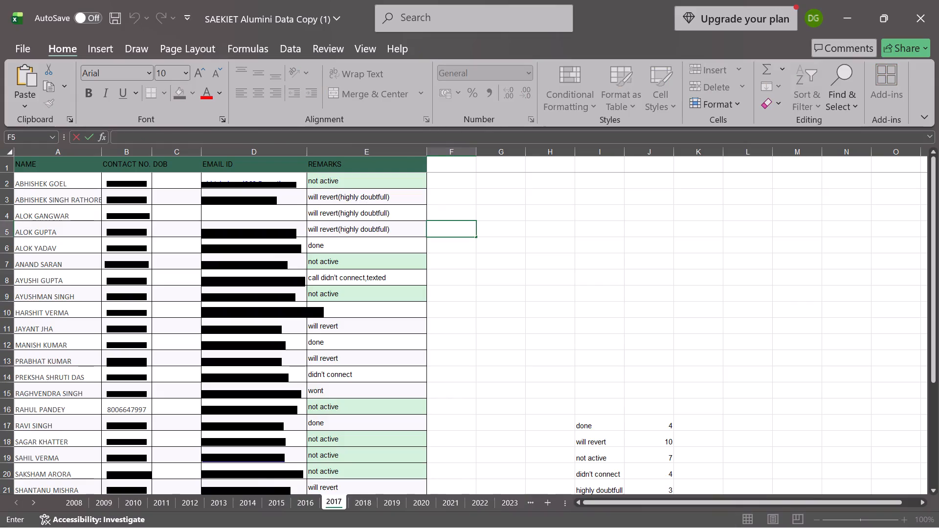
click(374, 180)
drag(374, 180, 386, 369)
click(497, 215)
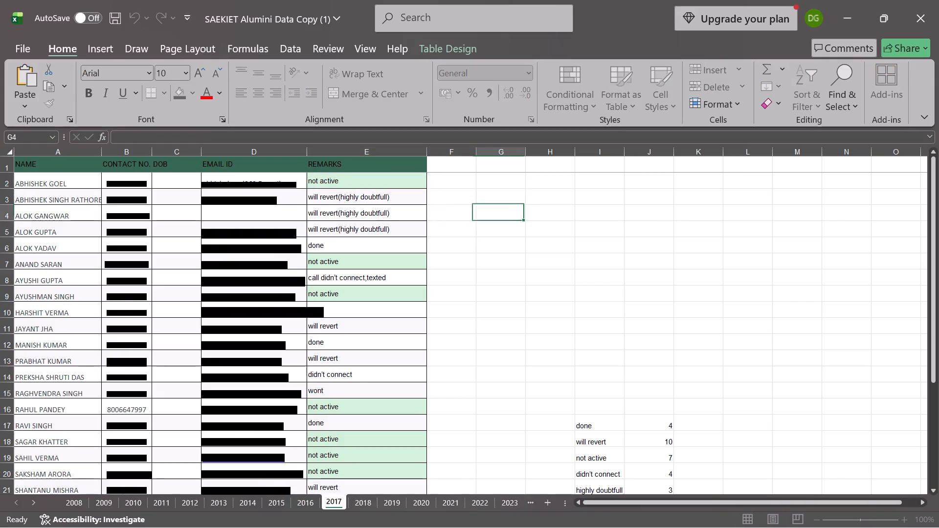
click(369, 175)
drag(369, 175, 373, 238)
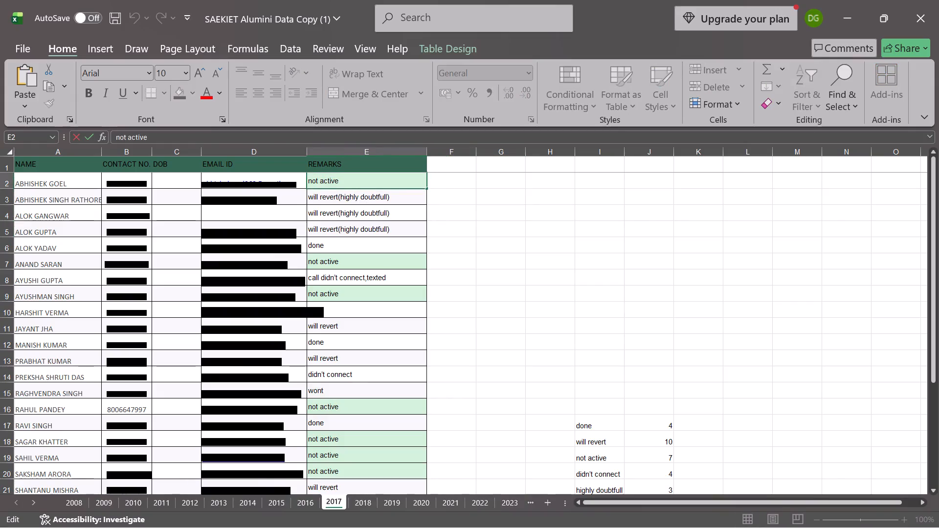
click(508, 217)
Select the remarks in E2:E29 again and start another Text That Contains highlight rule for them.
drag(384, 181, 398, 362)
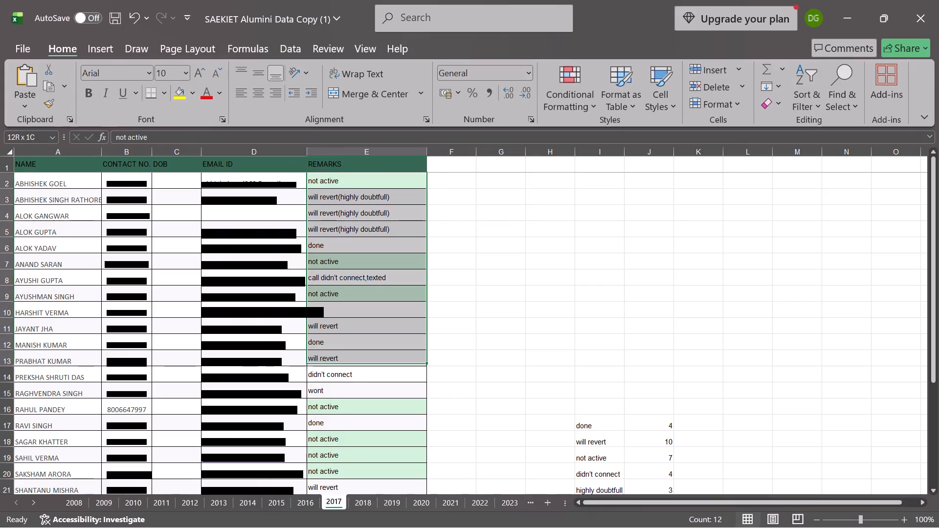
drag(398, 362, 398, 527)
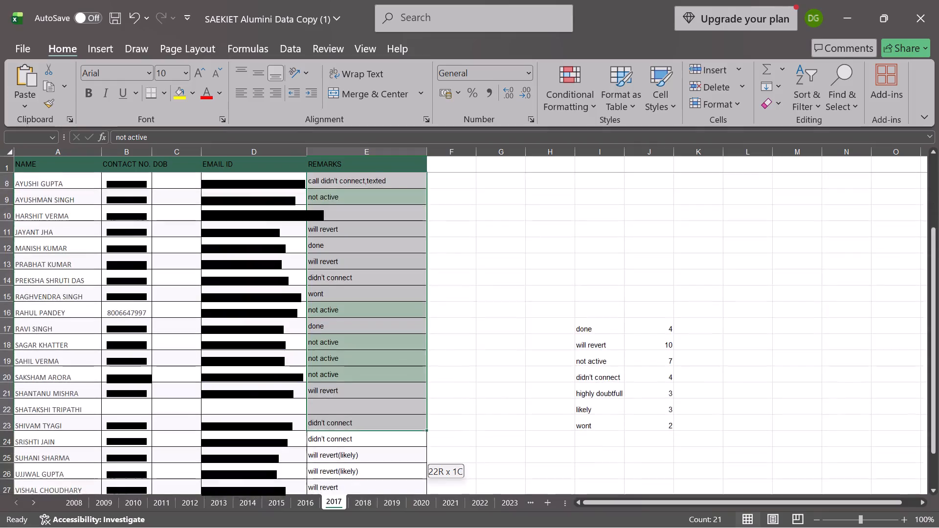
drag(398, 527, 376, 472)
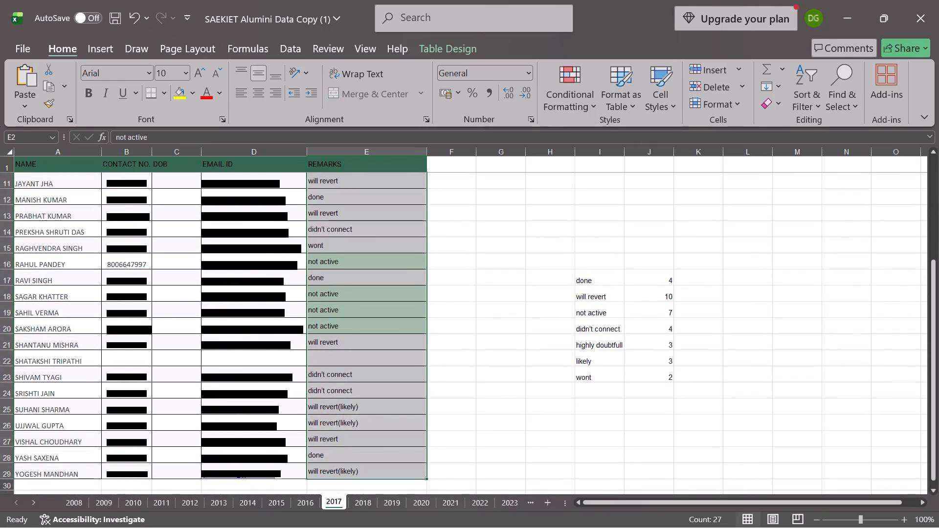
click(574, 109)
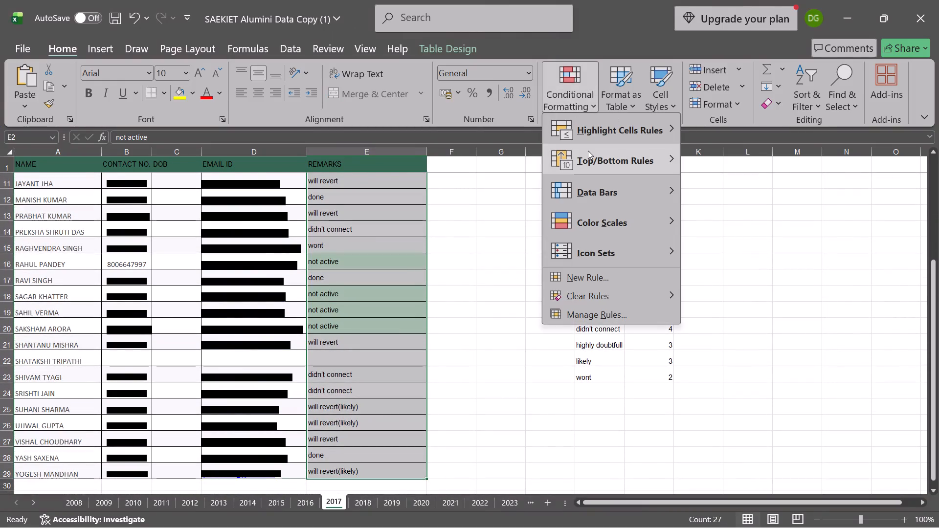
click(590, 131)
click(817, 243)
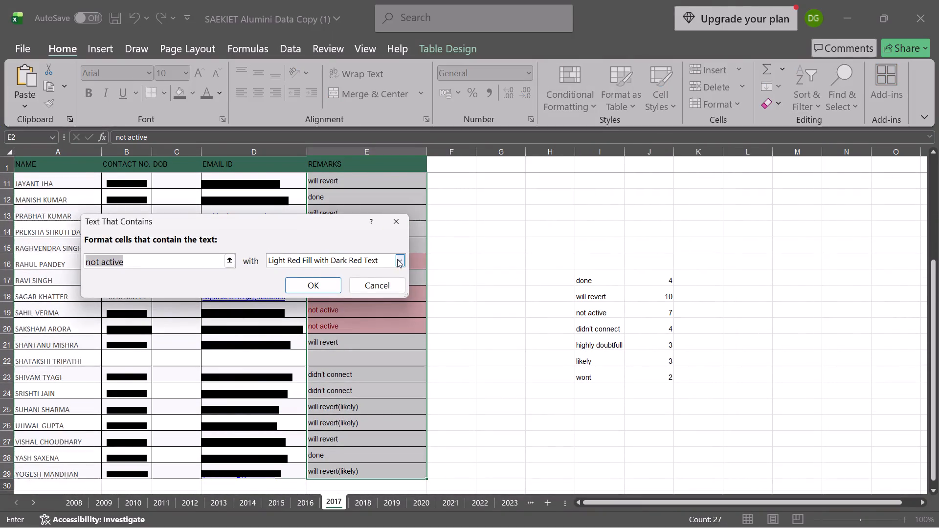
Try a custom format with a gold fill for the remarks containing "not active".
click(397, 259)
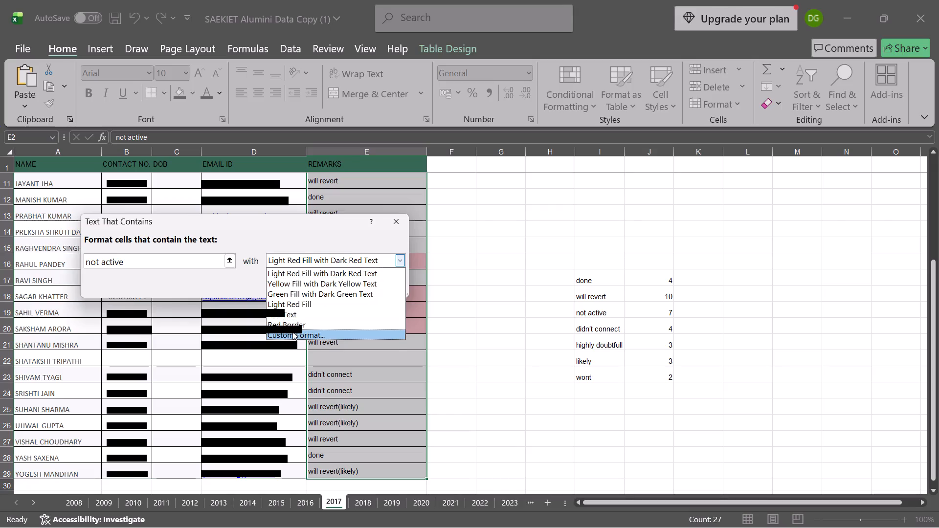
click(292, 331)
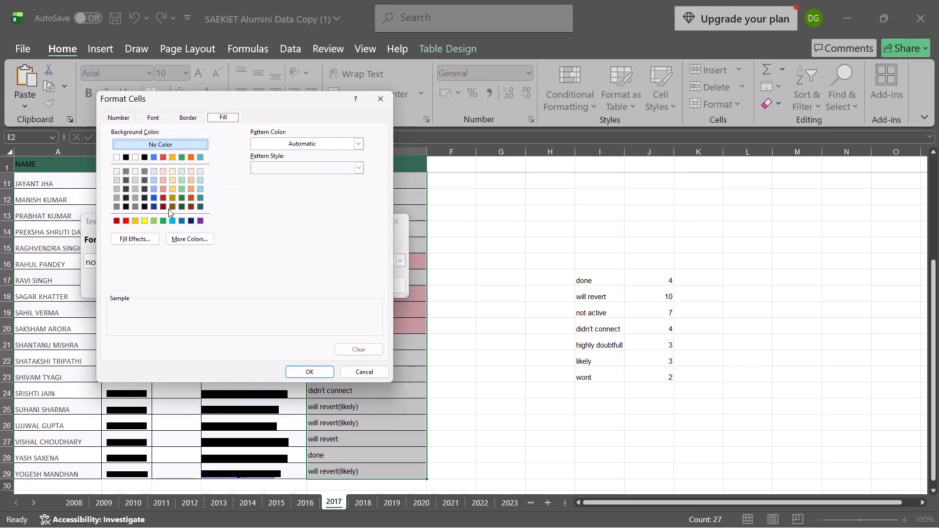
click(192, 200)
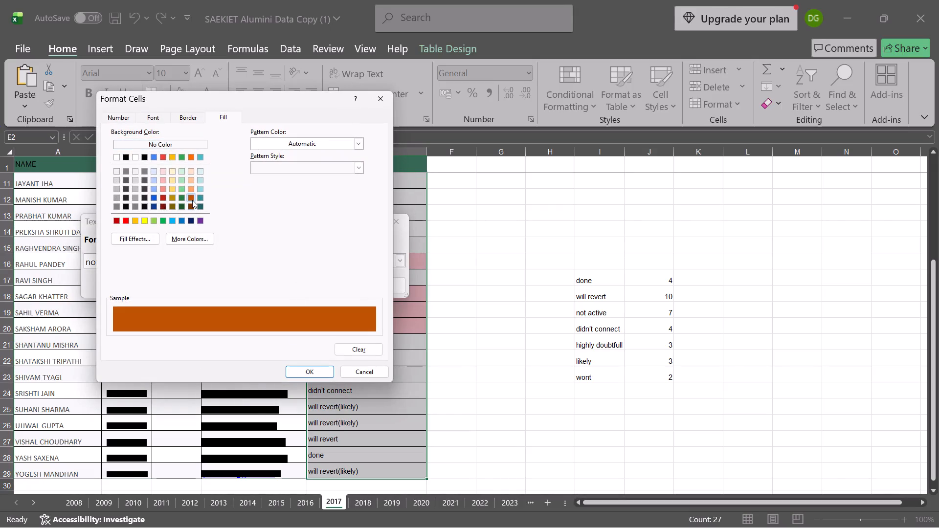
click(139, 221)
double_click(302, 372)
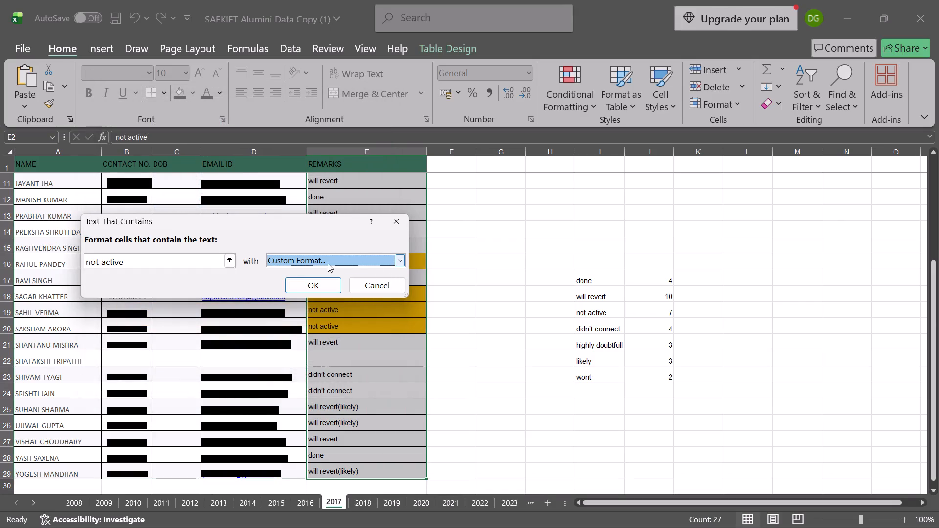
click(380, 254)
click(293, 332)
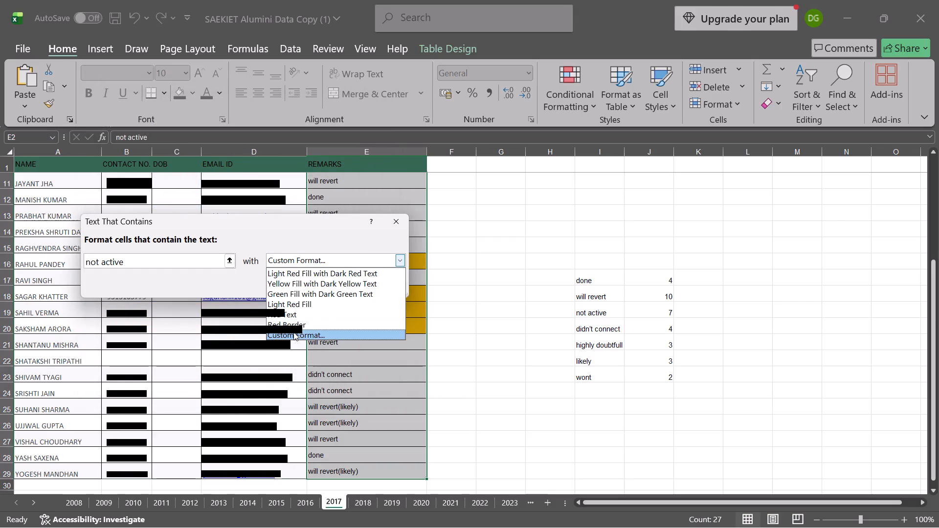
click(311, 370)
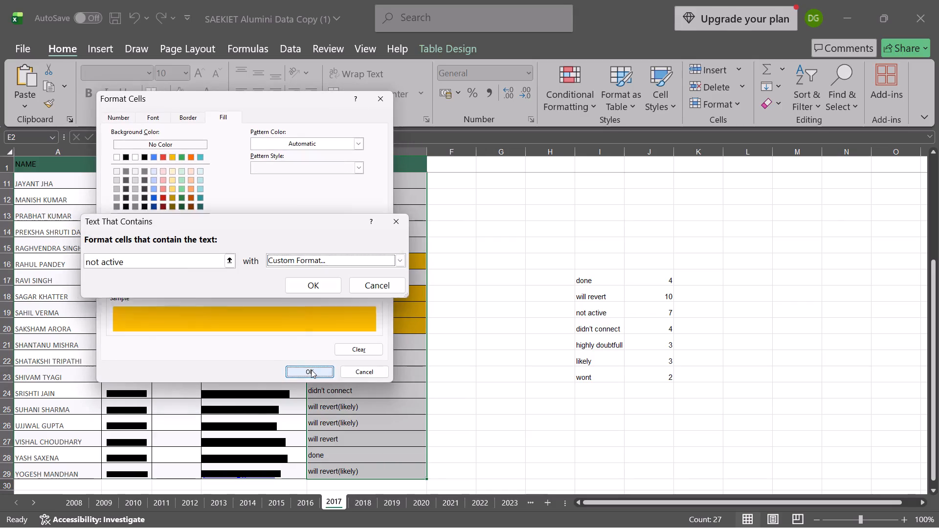
Highlight the remarks containing "not active" using Light Red Fill with Dark Red Text.
click(341, 258)
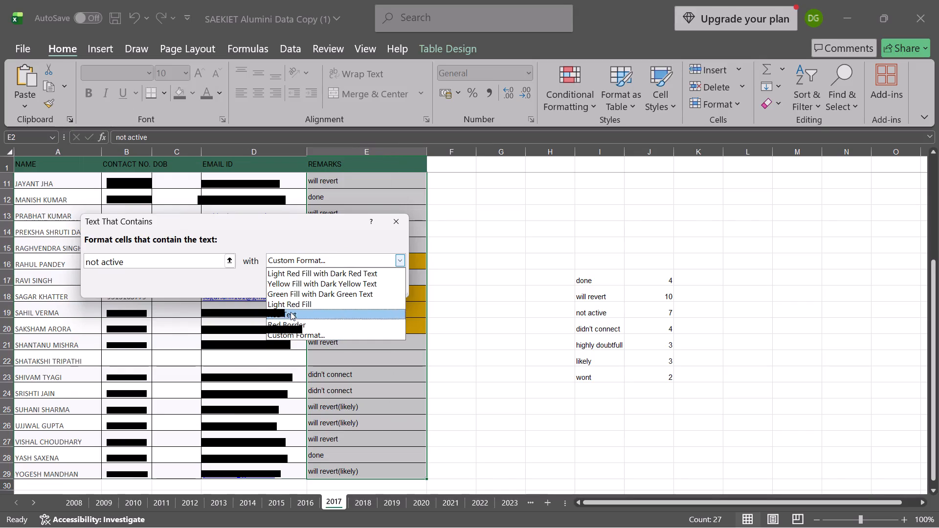
click(292, 307)
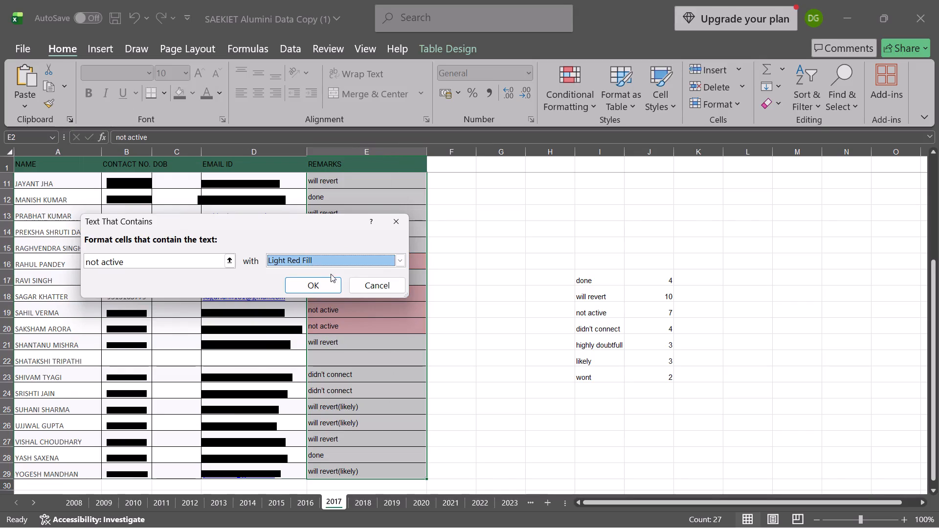
click(340, 256)
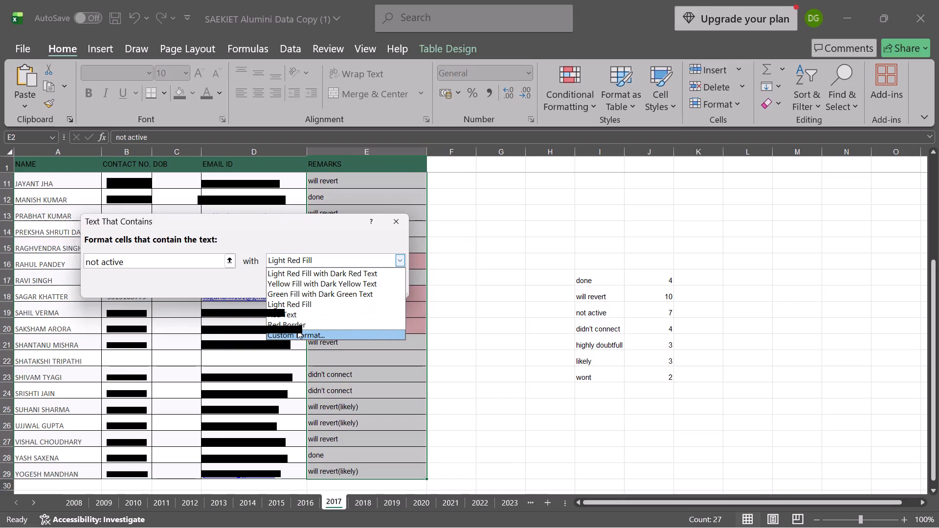
click(302, 309)
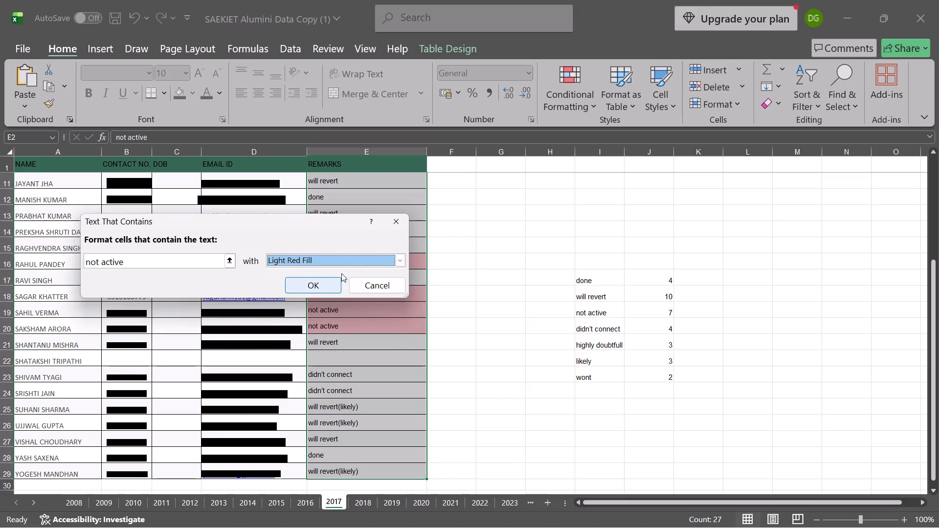
click(326, 264)
click(319, 272)
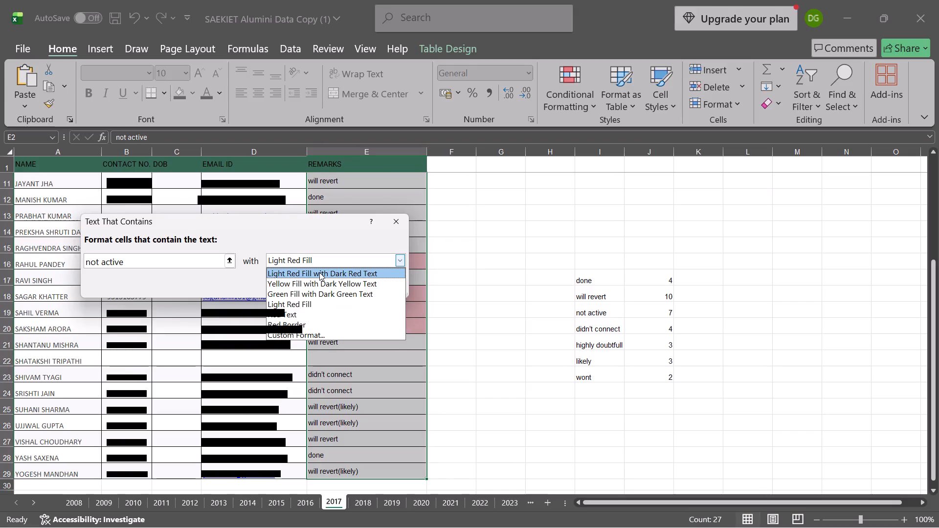
click(319, 272)
click(317, 286)
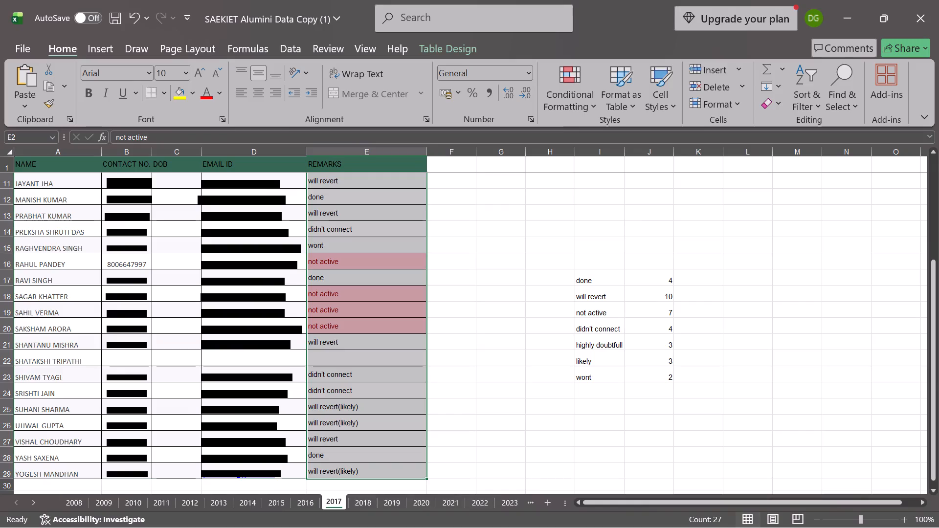
Highlight the remarks in E2:E29 containing "will revert" with a custom format that uses a bright yellow fill.
click(576, 109)
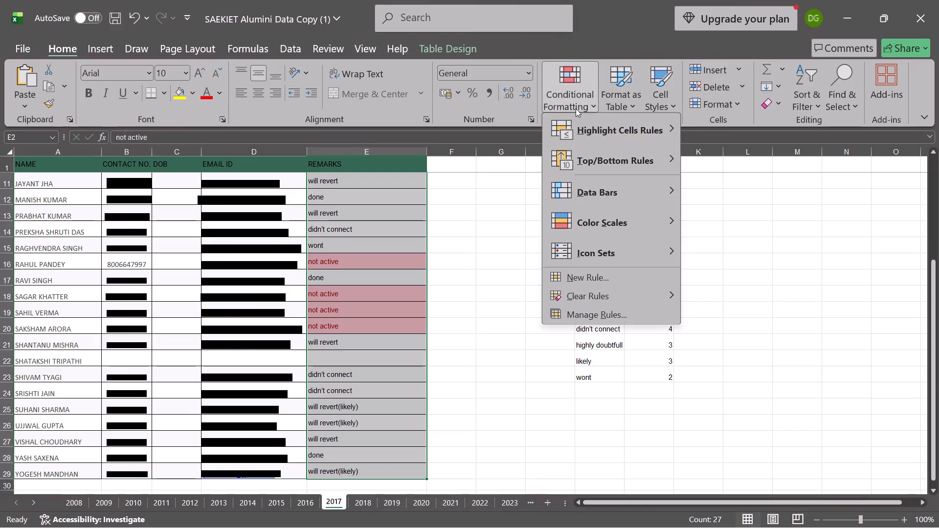
click(618, 131)
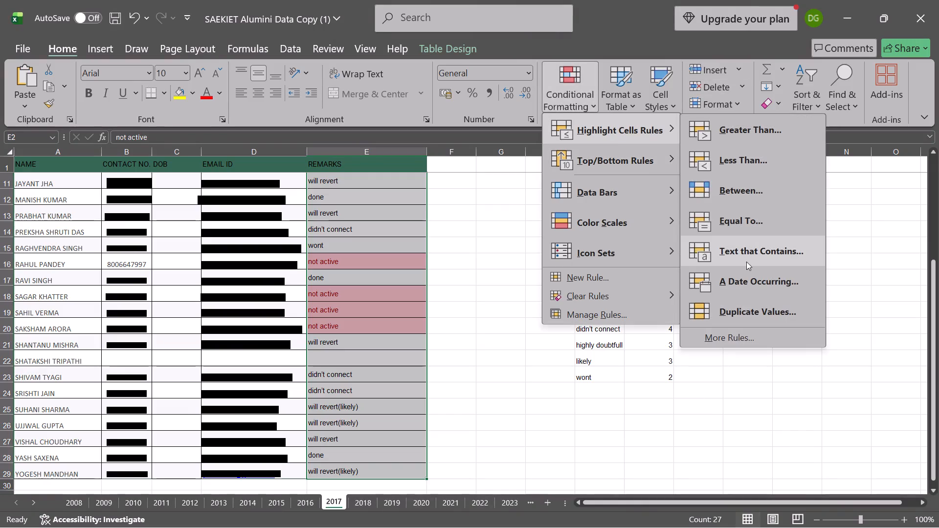
click(746, 256)
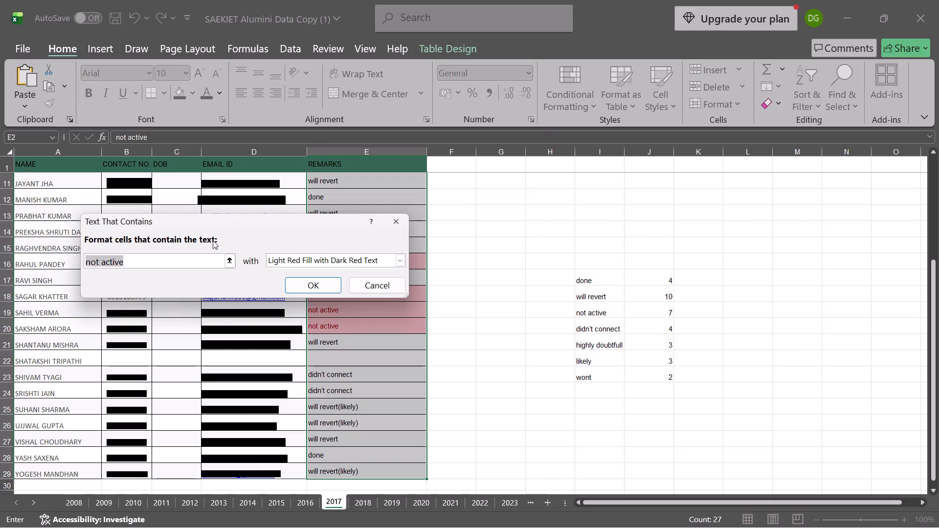
text(will revert)
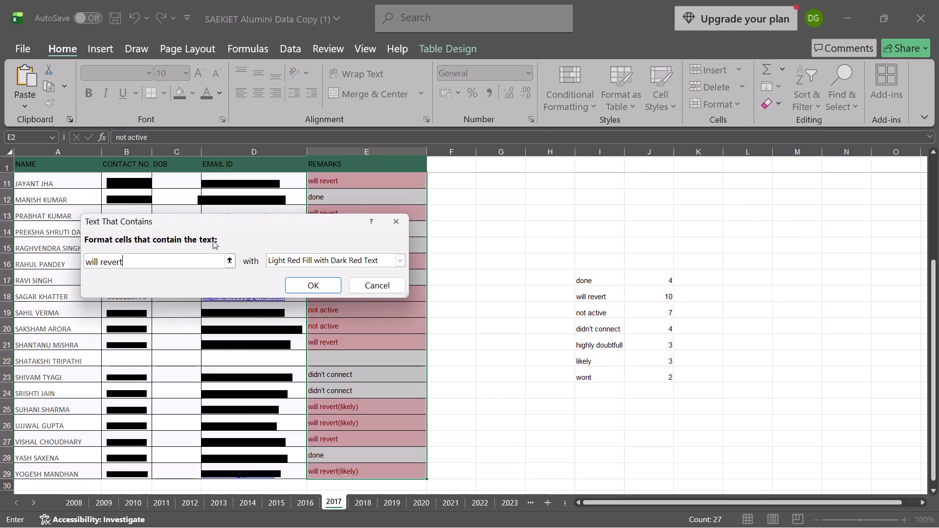
click(291, 261)
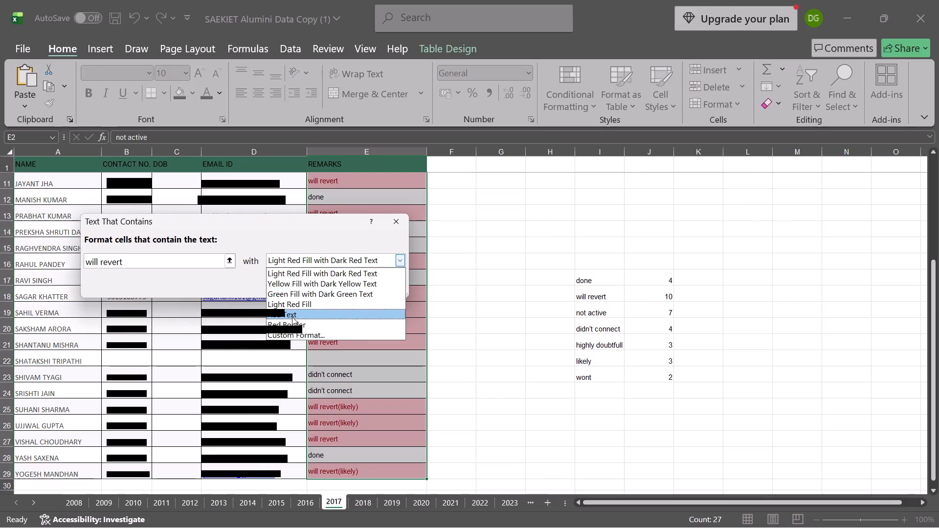
click(300, 288)
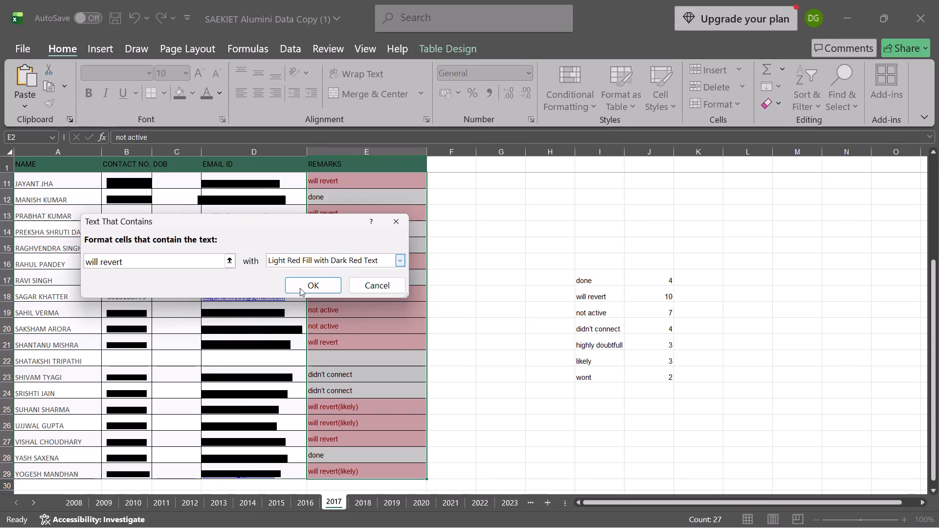
click(339, 262)
click(283, 336)
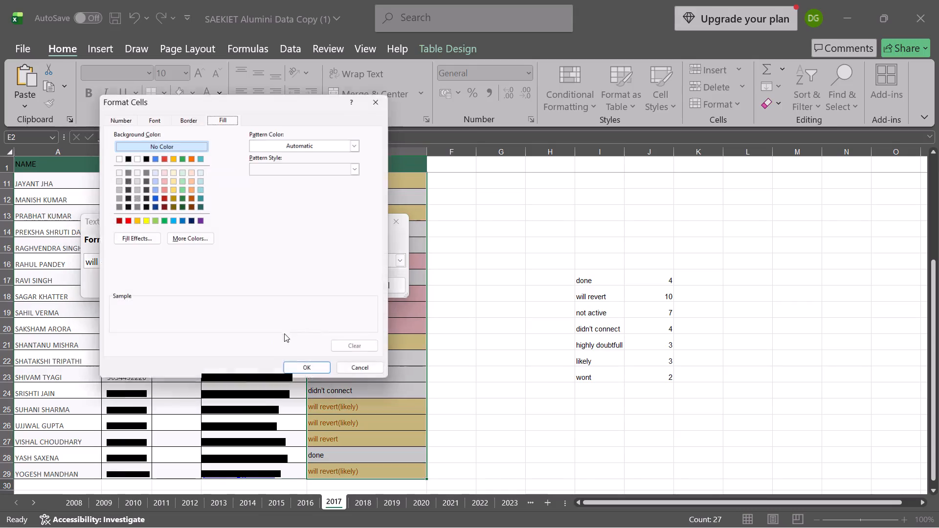
click(145, 219)
key(Return)
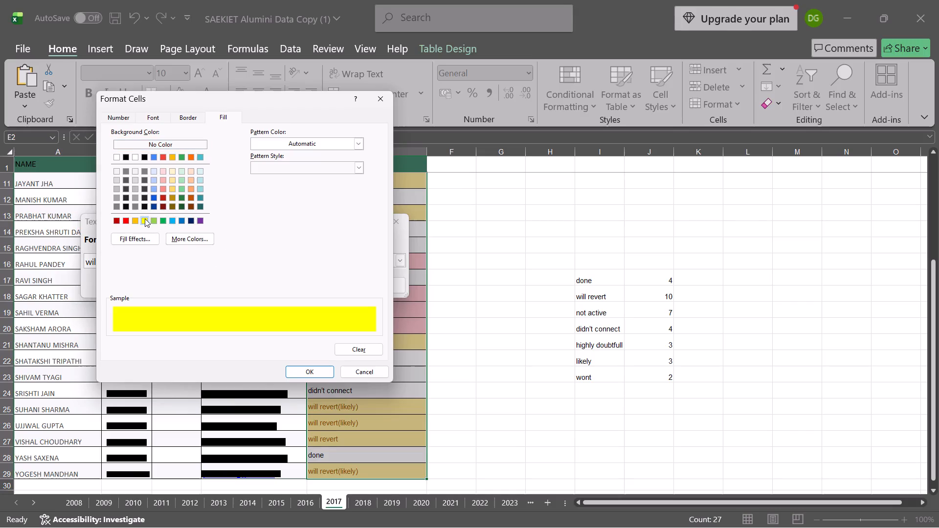
click(303, 374)
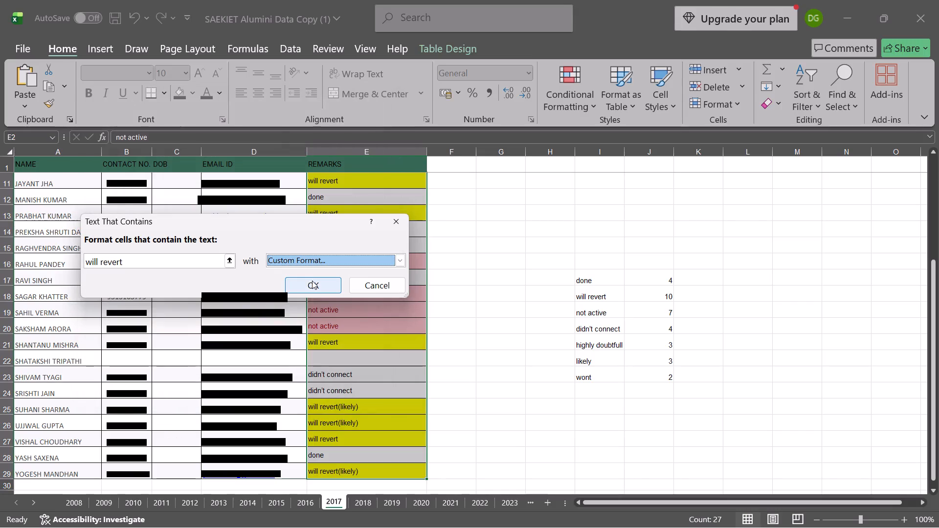
click(312, 280)
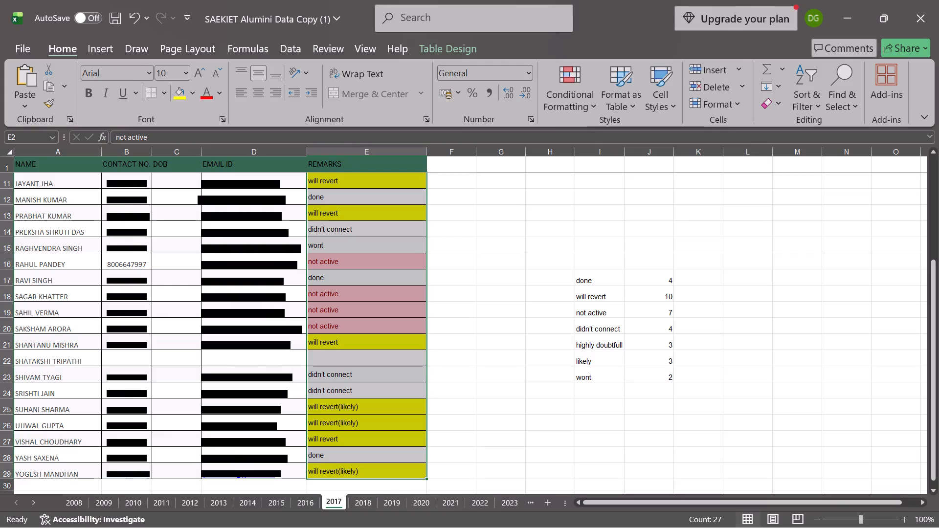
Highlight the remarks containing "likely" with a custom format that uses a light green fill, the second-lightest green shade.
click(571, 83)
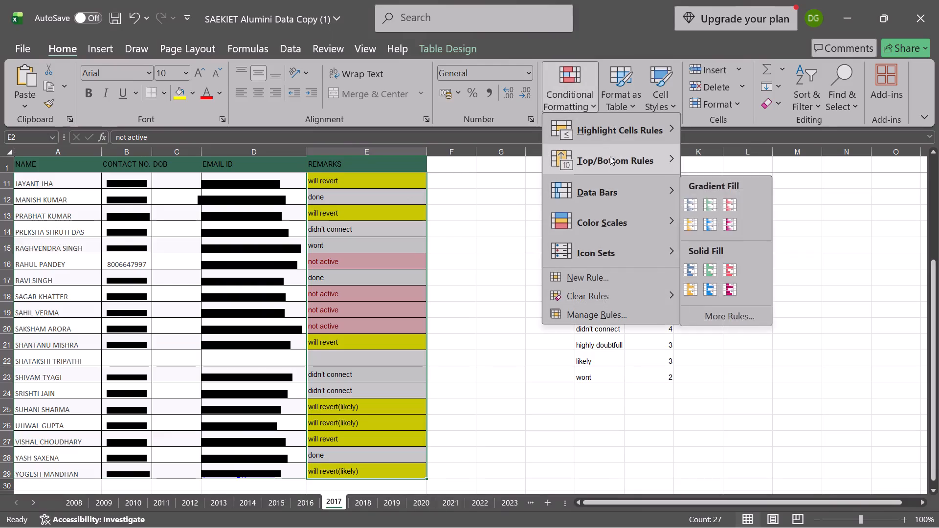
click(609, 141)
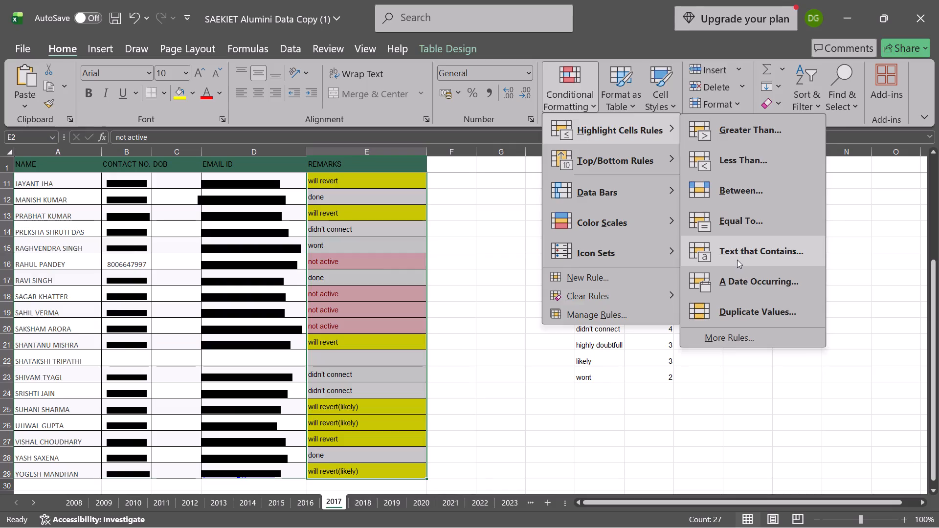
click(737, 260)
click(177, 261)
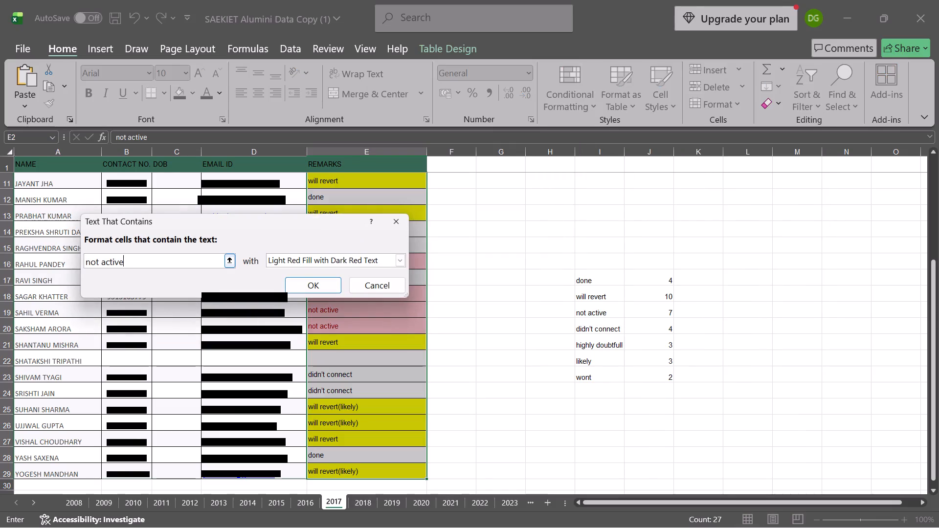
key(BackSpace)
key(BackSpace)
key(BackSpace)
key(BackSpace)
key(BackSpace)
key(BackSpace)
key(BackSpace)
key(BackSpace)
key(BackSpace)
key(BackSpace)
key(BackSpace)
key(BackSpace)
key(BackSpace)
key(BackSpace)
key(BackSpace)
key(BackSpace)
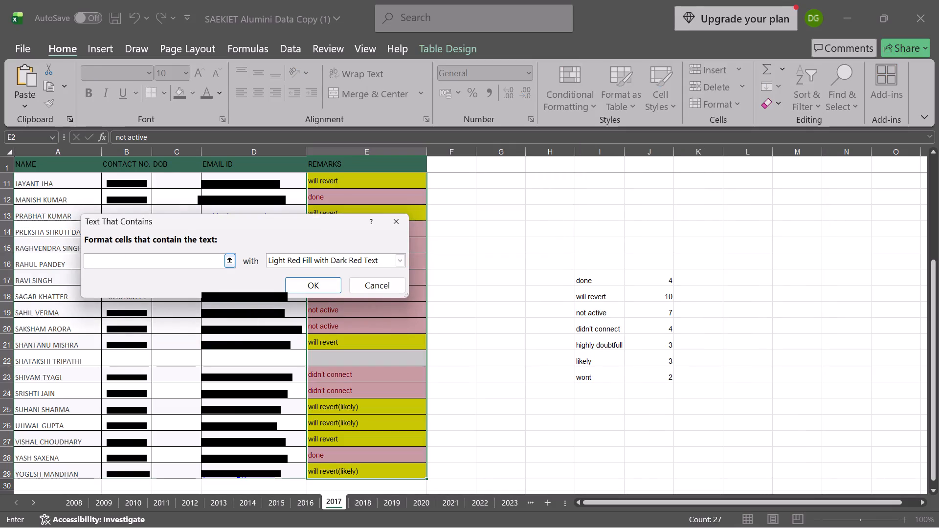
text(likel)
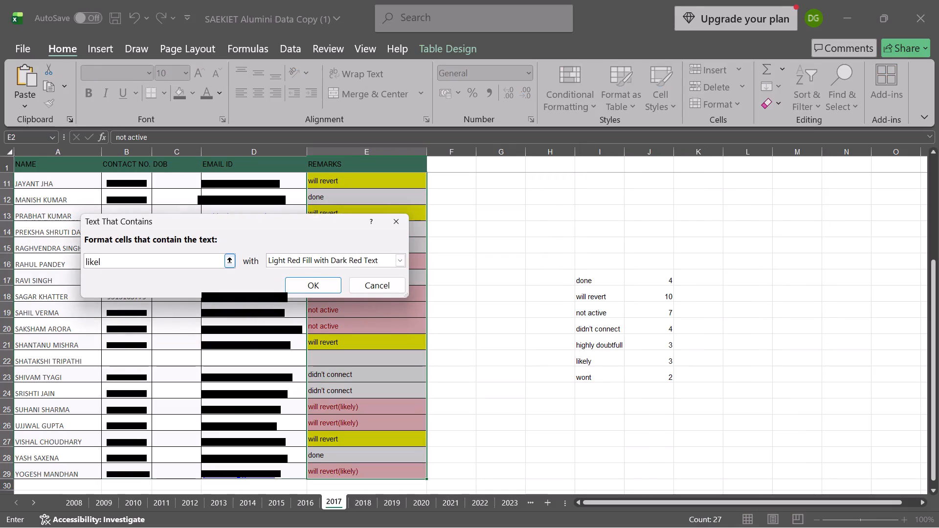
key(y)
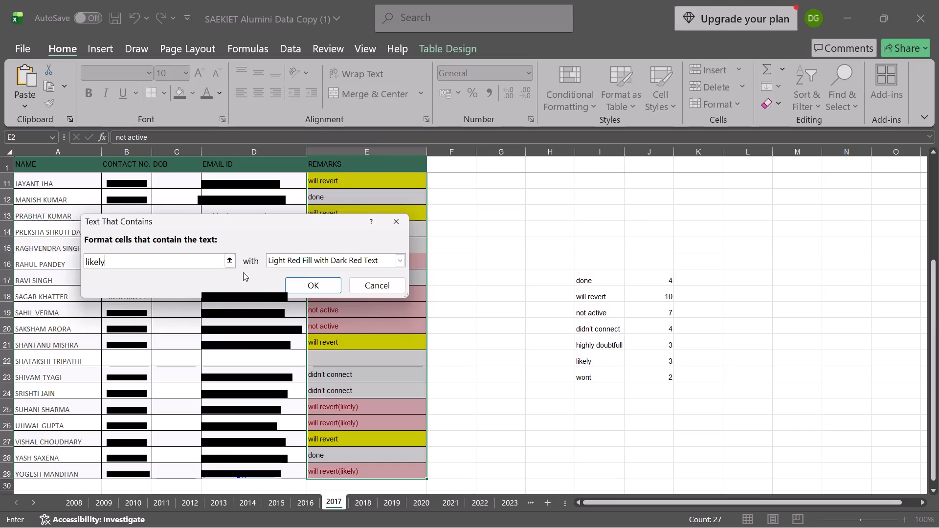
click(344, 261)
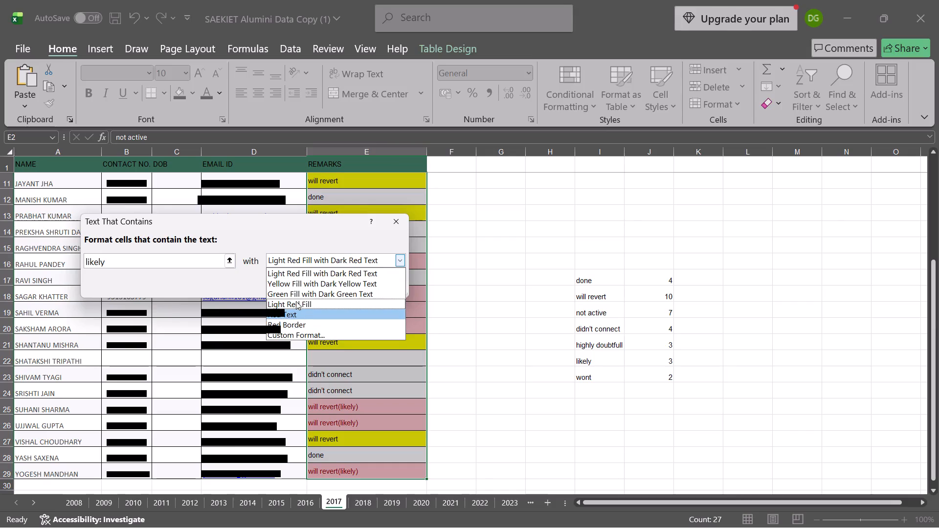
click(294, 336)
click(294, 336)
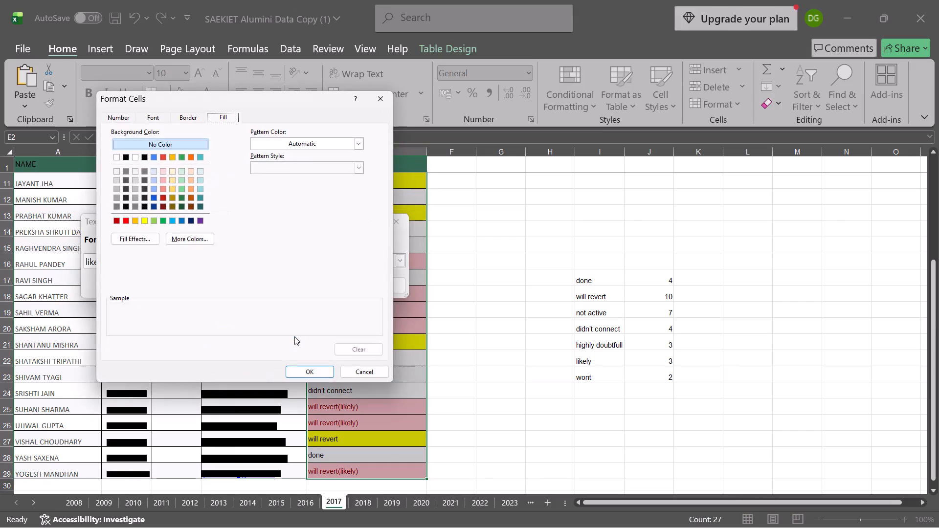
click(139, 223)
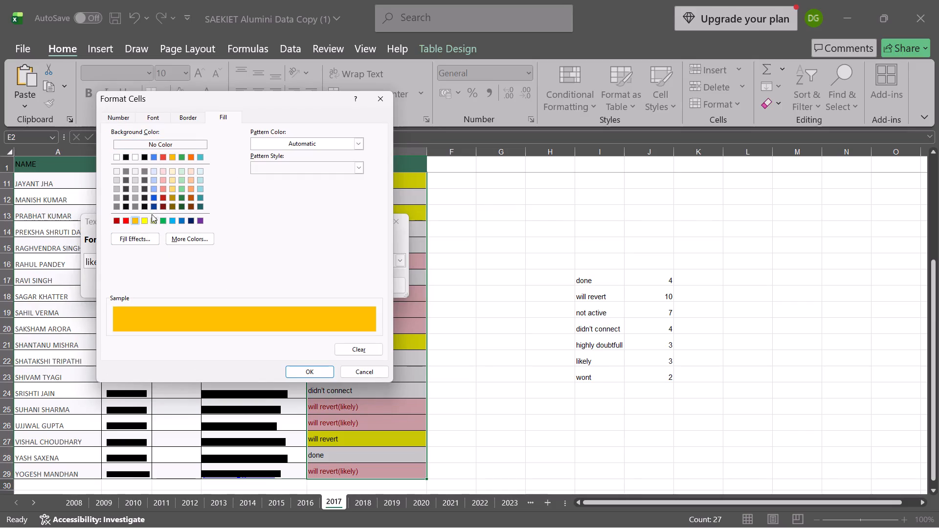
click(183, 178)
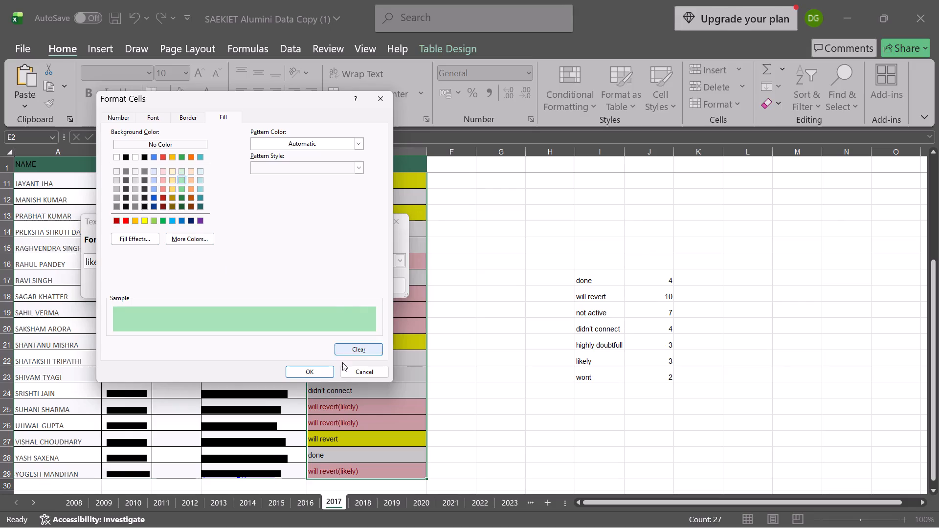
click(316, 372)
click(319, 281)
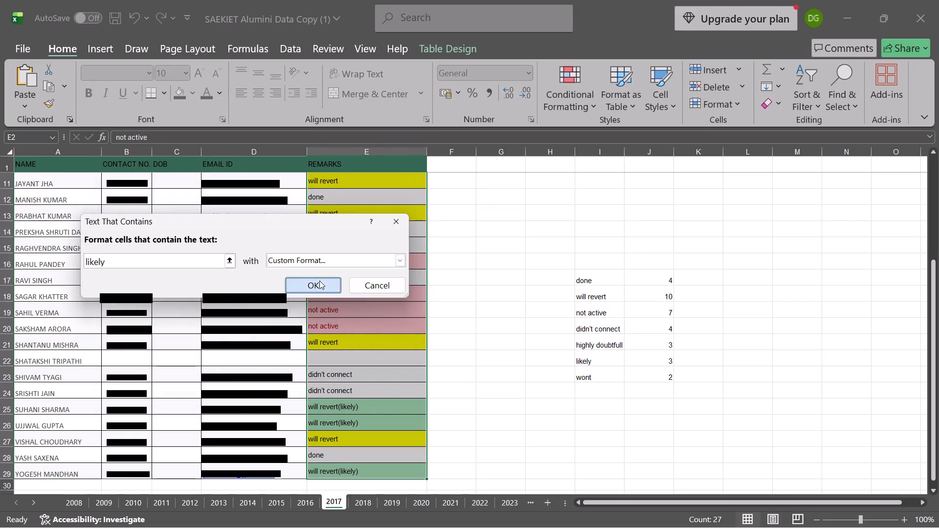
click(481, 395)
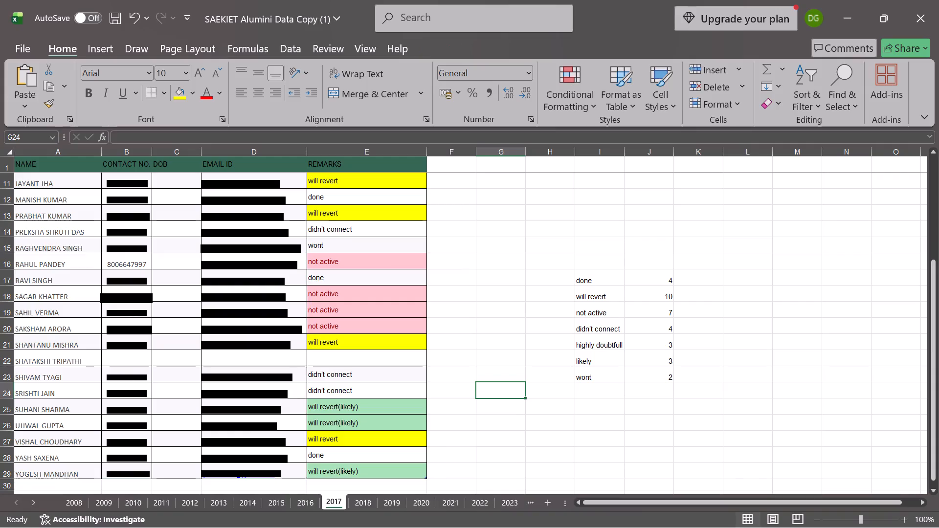
Reselect the remarks in E2:E29 and highlight those containing "likely" with a custom format using the lightest green fill.
scroll(402, 304, up, 4)
click(363, 189)
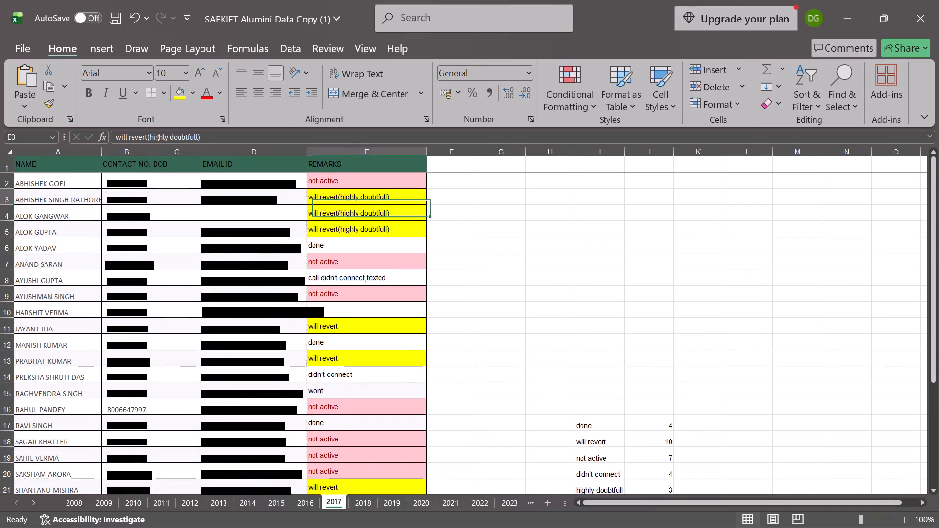
click(507, 203)
drag(385, 176, 377, 476)
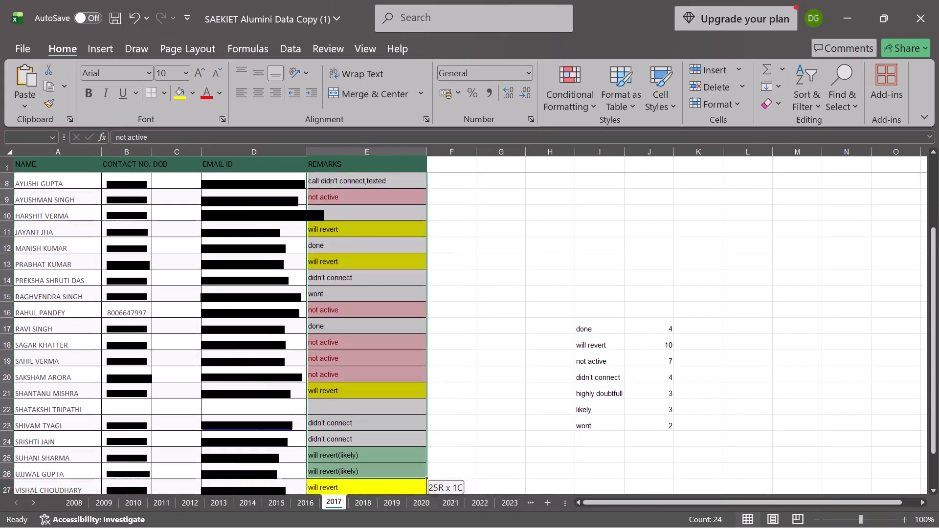
drag(377, 476, 369, 471)
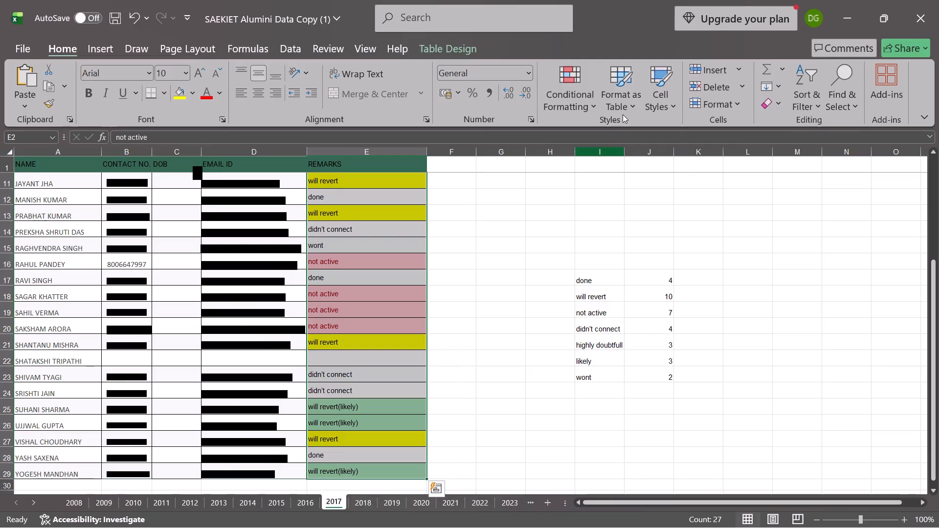
click(580, 96)
click(593, 129)
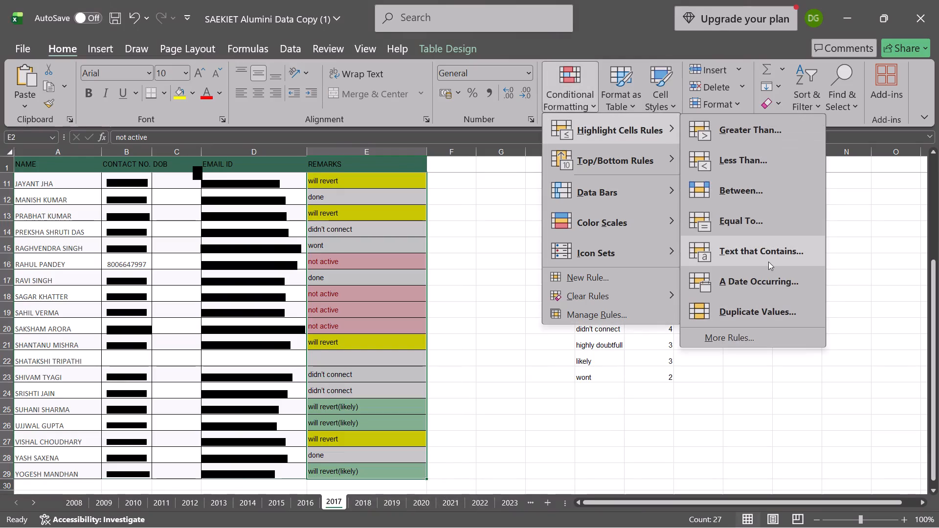
click(767, 262)
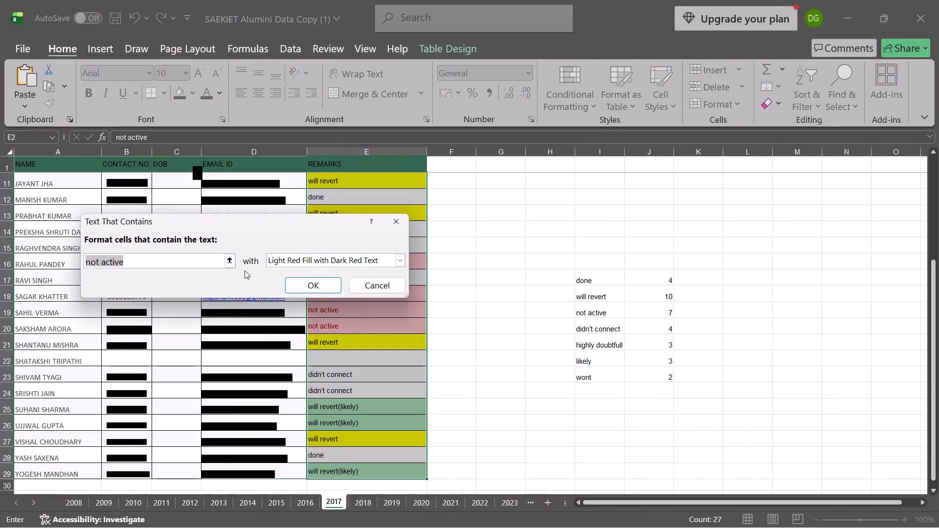
text(likely)
click(303, 262)
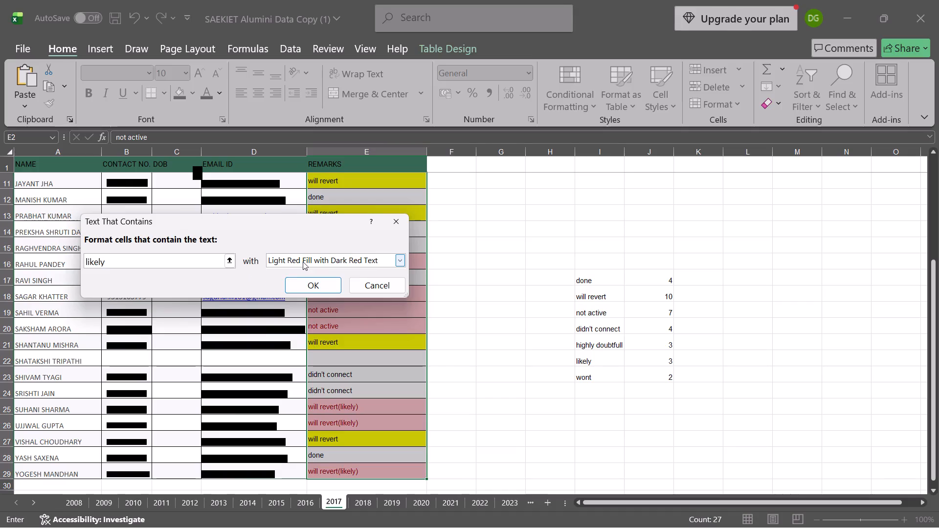
click(287, 332)
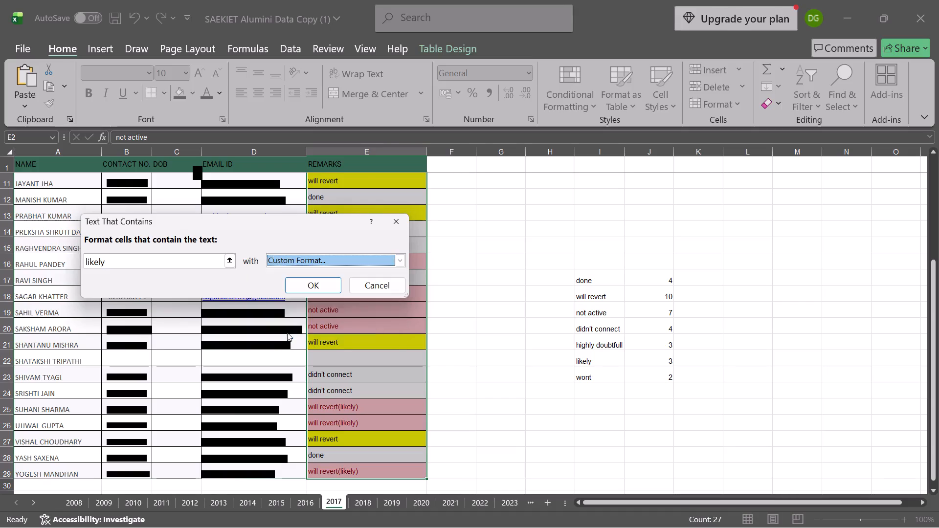
click(287, 332)
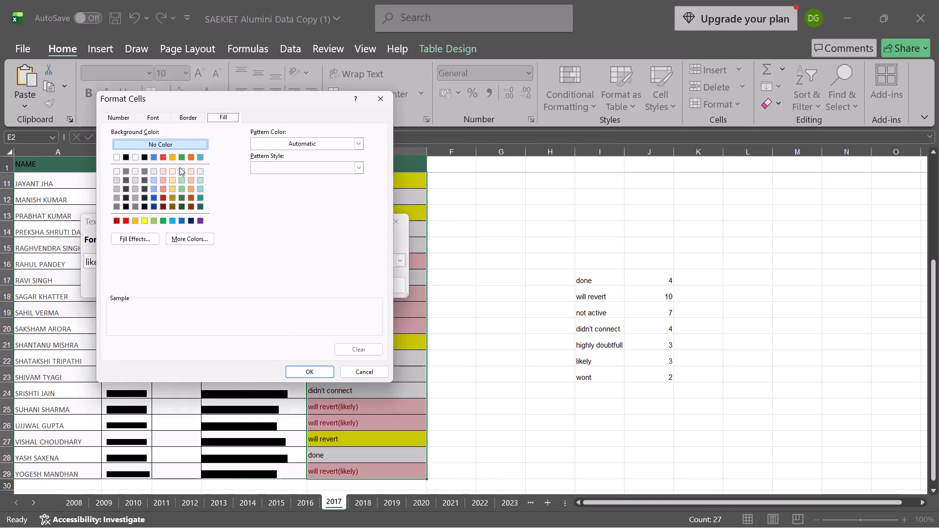
click(179, 167)
click(318, 374)
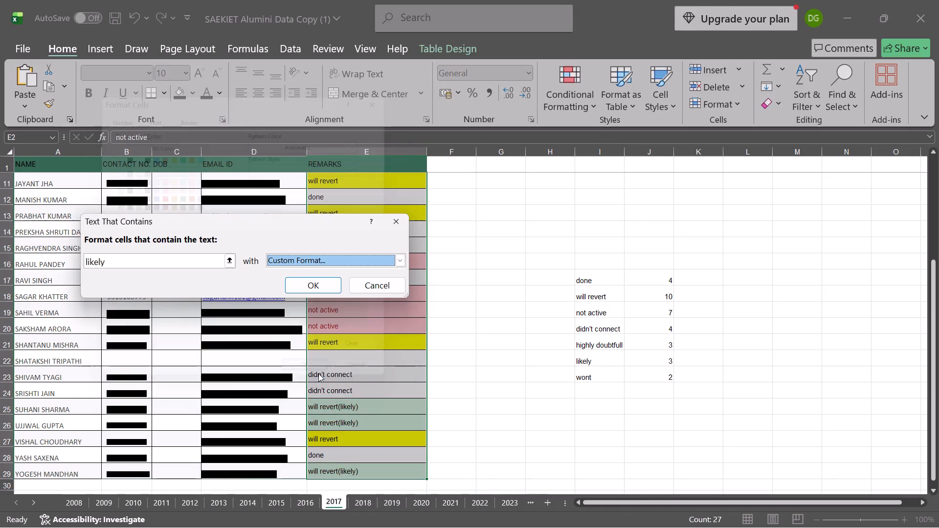
click(331, 286)
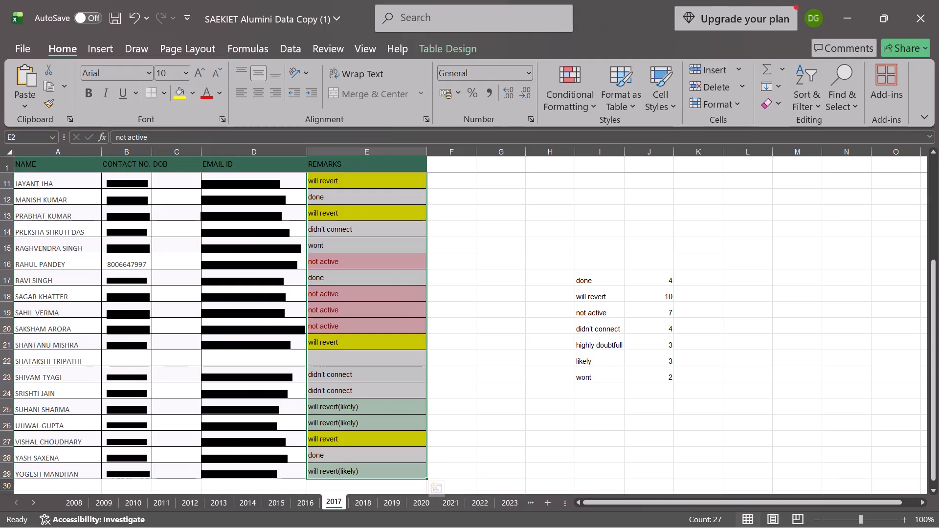
click(496, 411)
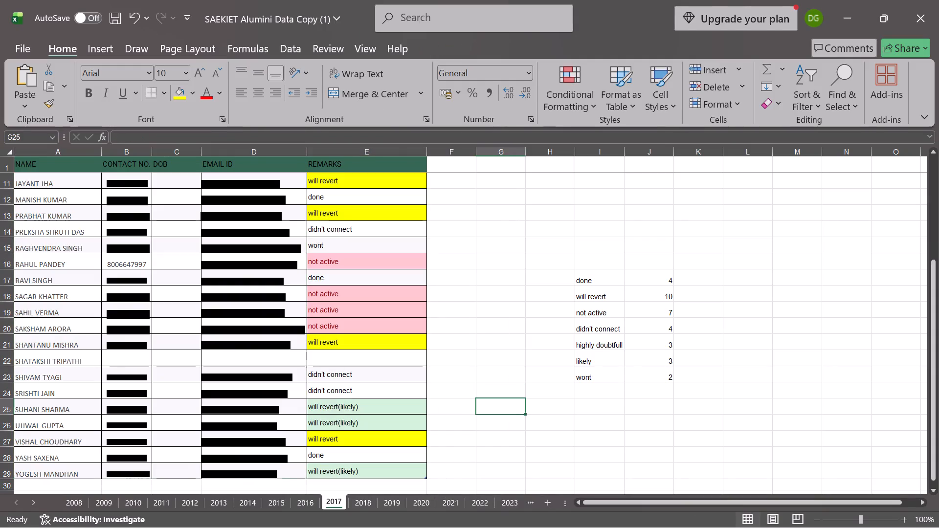
Select the remarks in E2:E29 and highlight those containing "didn't connect" with a custom format using the third-lightest blue fill.
scroll(420, 281, up, 2)
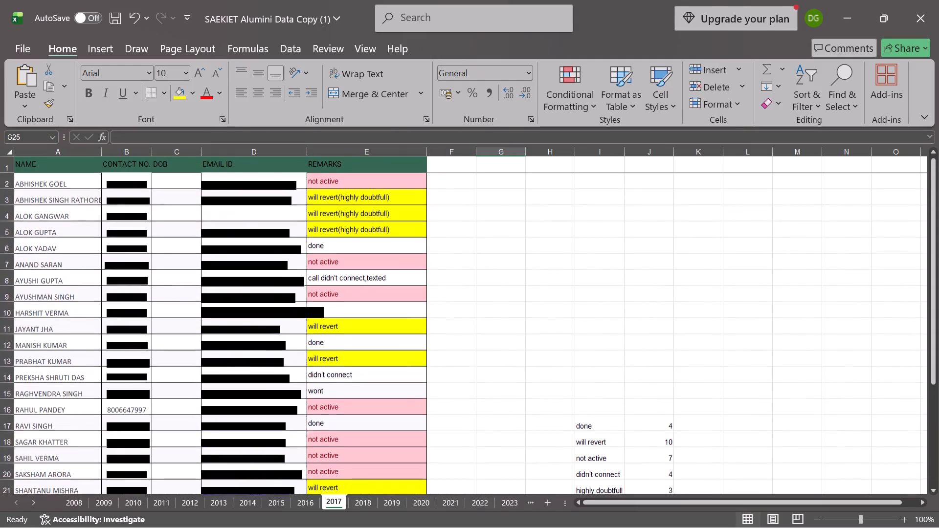
click(373, 195)
click(372, 188)
click(372, 184)
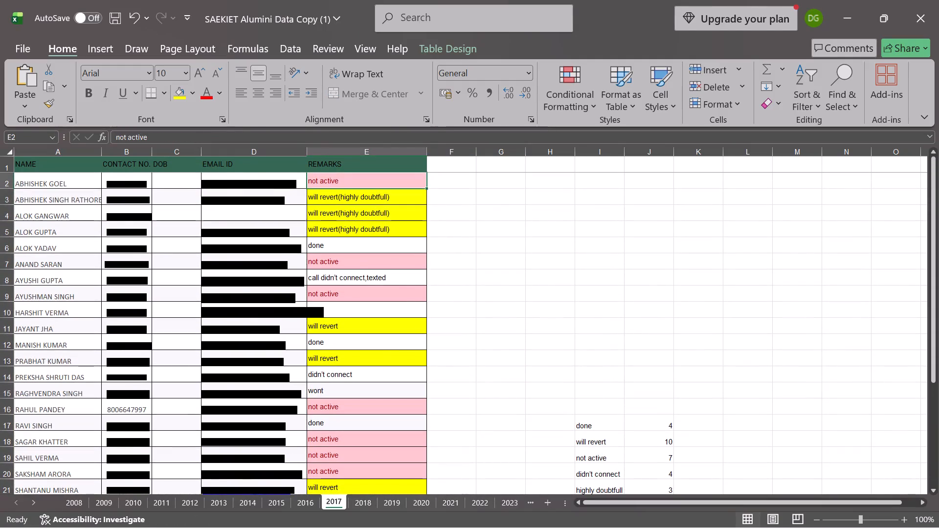
key(shift+Down)
key(shift+Down)
key(shift+Down)
key(shift+Down)
key(shift+Down)
key(shift+Down)
key(shift+Down)
key(shift+Down)
key(shift+Down)
key(shift+Down)
key(shift+Down)
key(shift+Down)
key(shift+Down)
key(shift+Down)
key(shift+Down)
key(shift+Down)
key(shift+Down)
key(shift+Down)
key(shift+Down)
key(shift+Down)
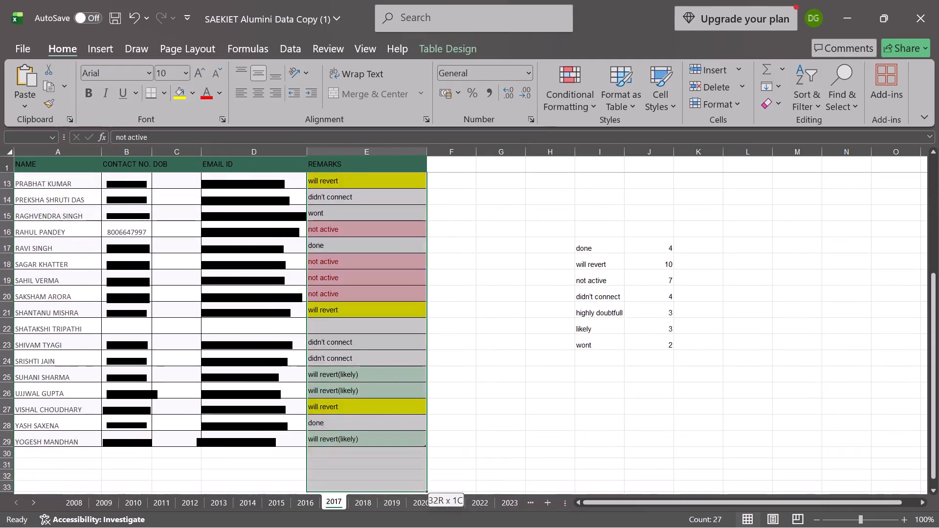
key(shift+Up)
key(shift+Up)
key(shift+Up)
key(shift+Up)
key(shift+Up)
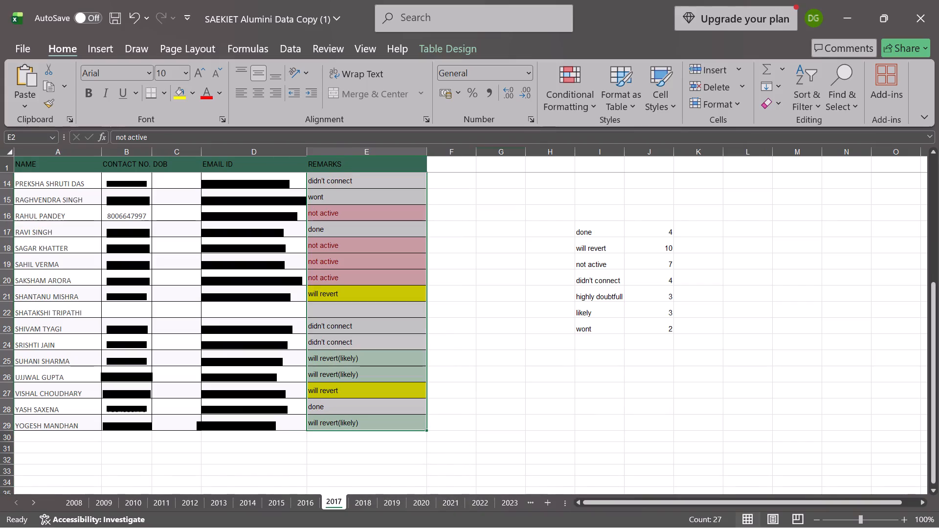
click(567, 92)
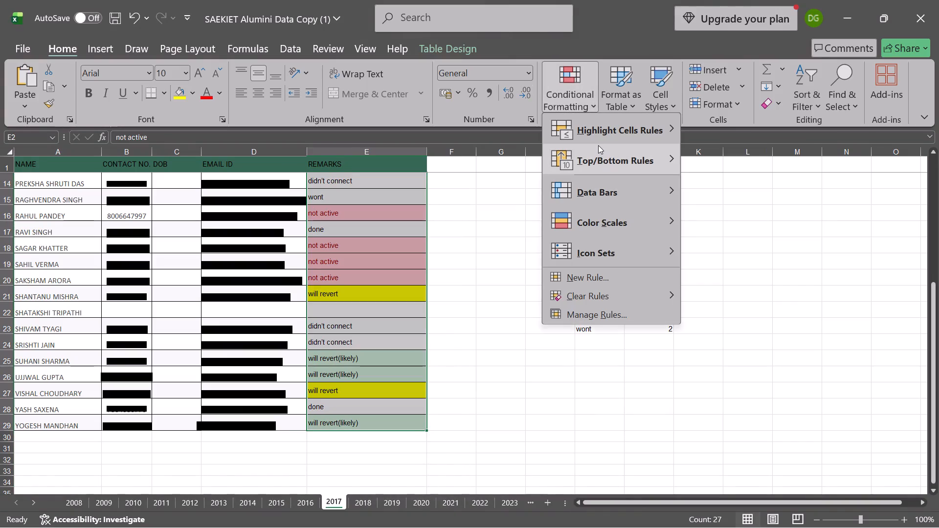
click(602, 136)
click(750, 254)
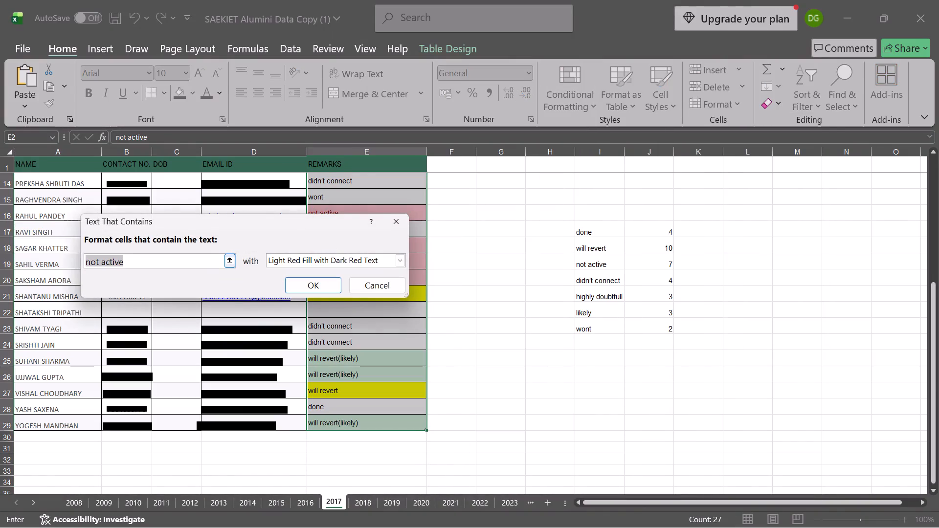
text(did)
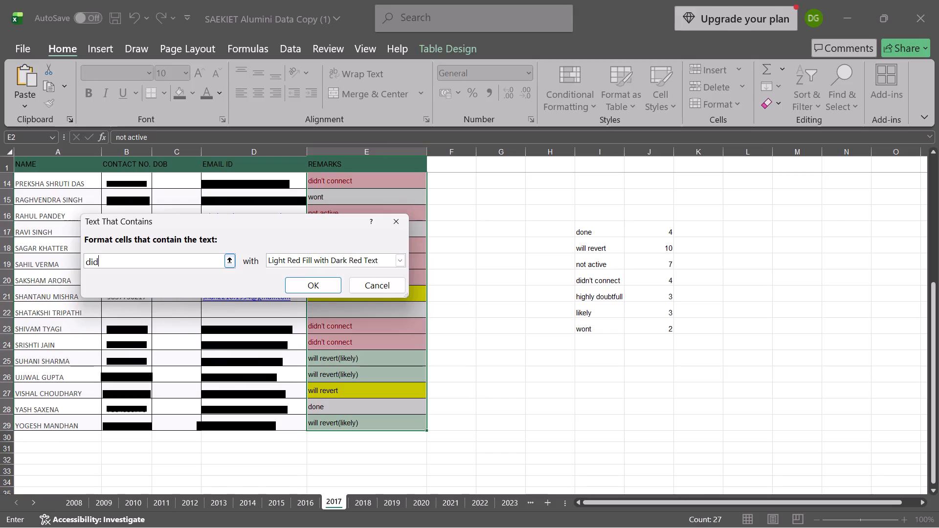
text(nt ci)
key(BackSpace)
text(onnevt)
key(BackSpace)
key(BackSpace)
text(ct)
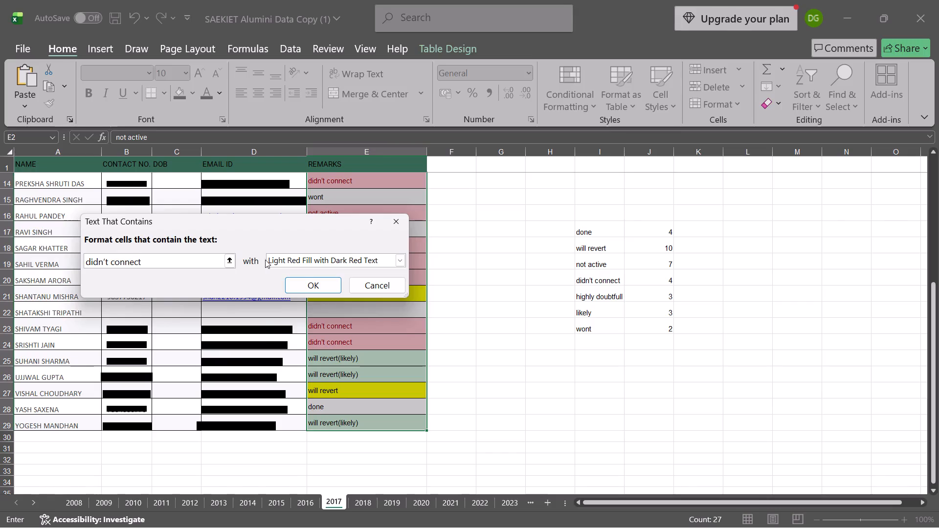
click(276, 260)
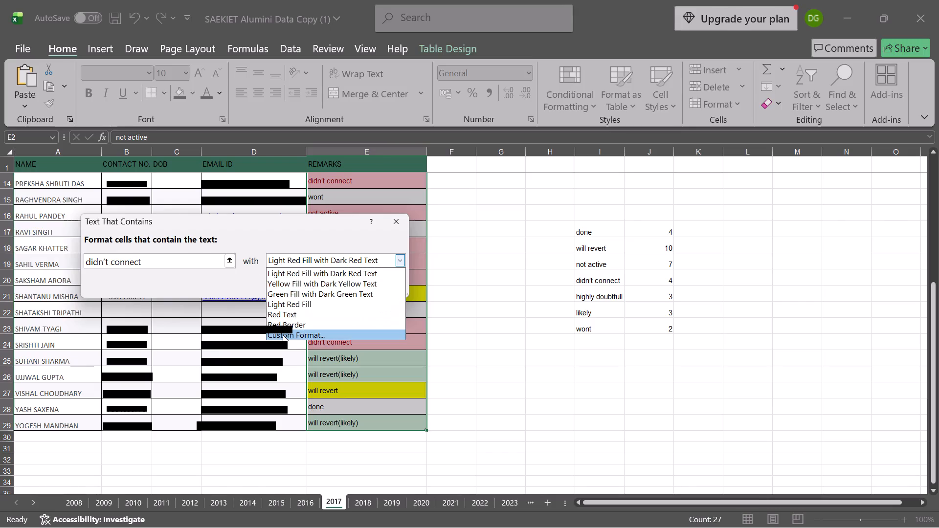
click(283, 335)
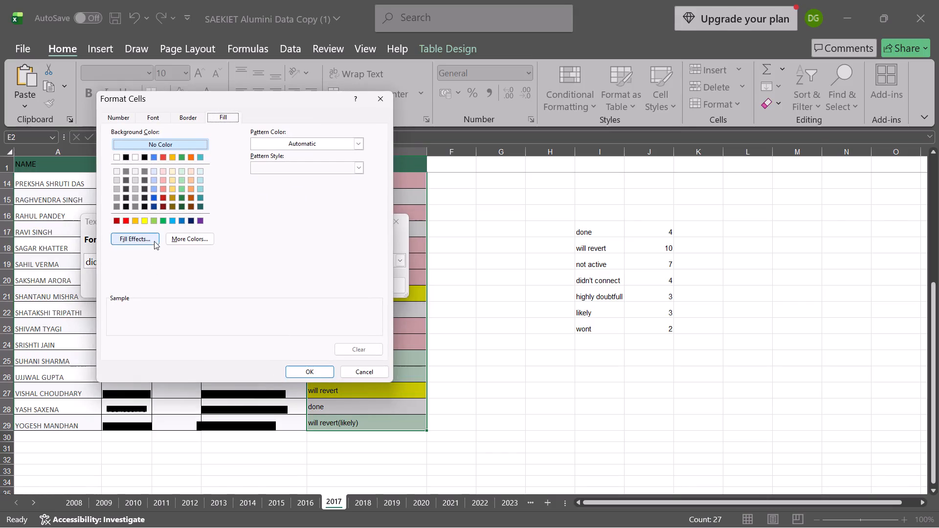
click(183, 220)
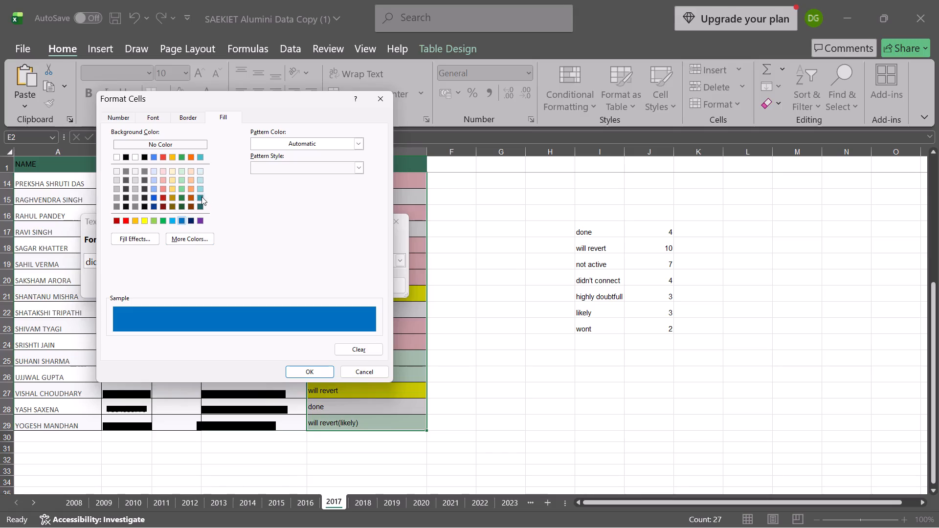
click(154, 189)
click(316, 367)
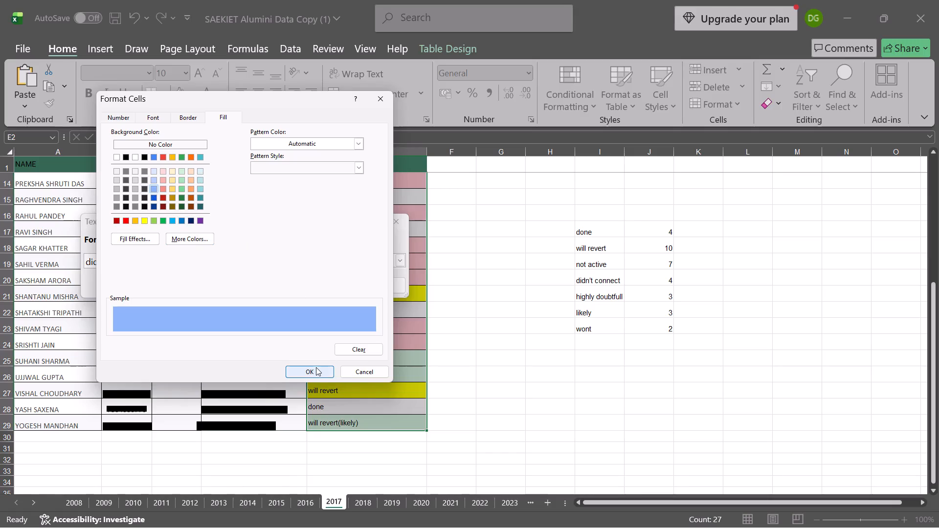
click(313, 287)
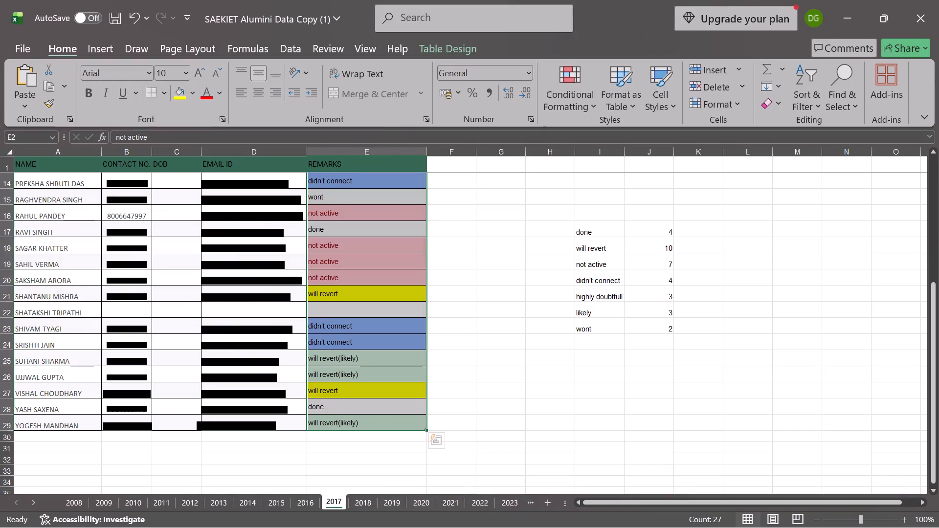
Highlight the remarks in E2:E29 containing "done" with a custom format that uses the base theme green fill.
click(568, 94)
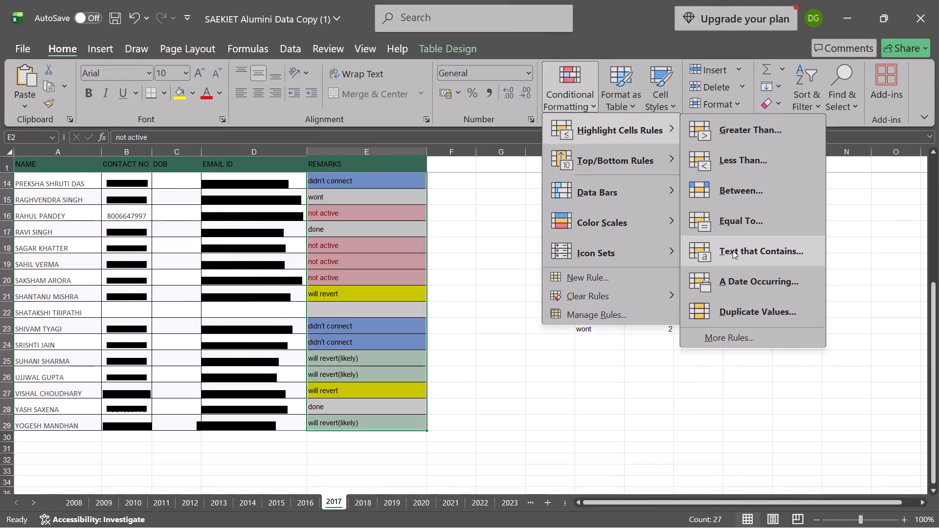
click(730, 250)
text(done)
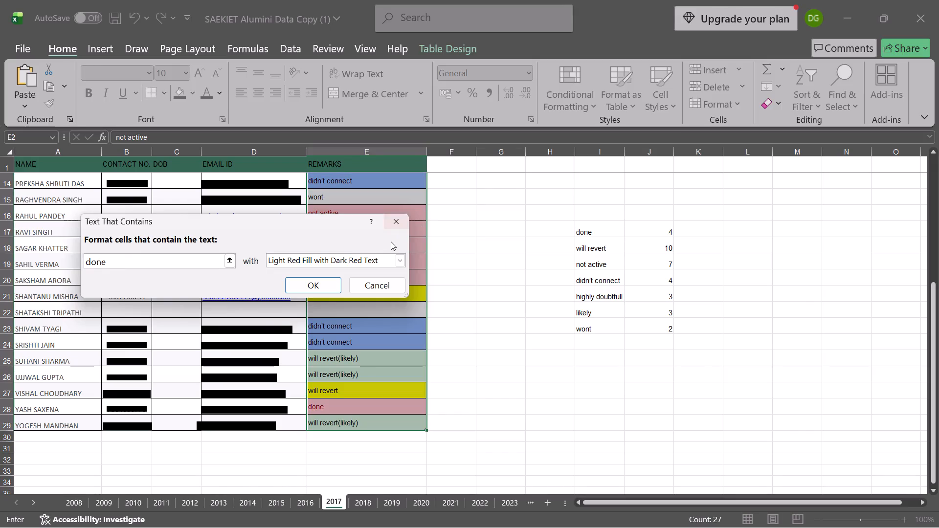
click(381, 259)
click(292, 334)
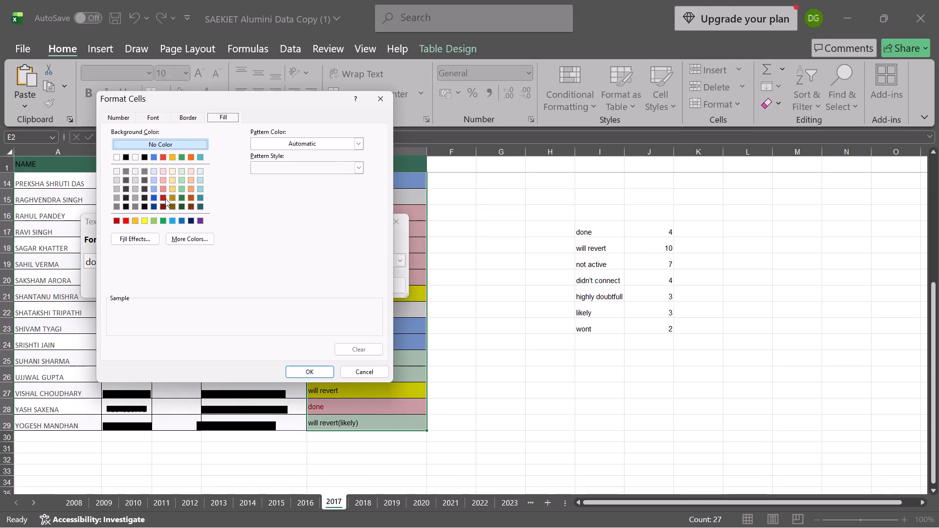
click(181, 199)
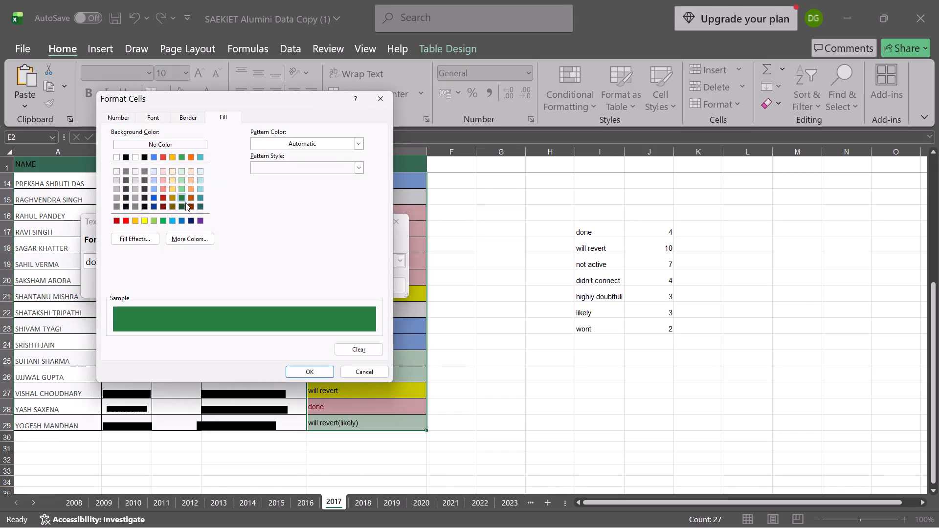
click(183, 157)
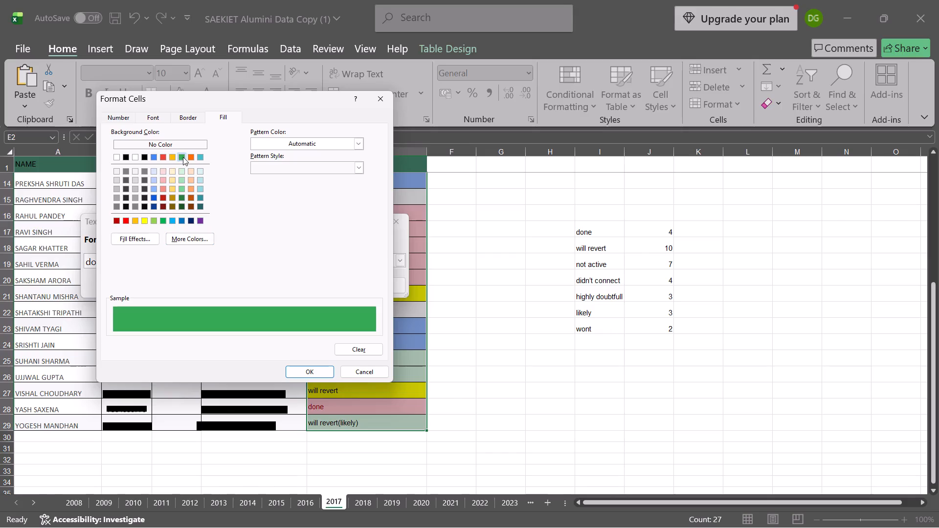
click(308, 373)
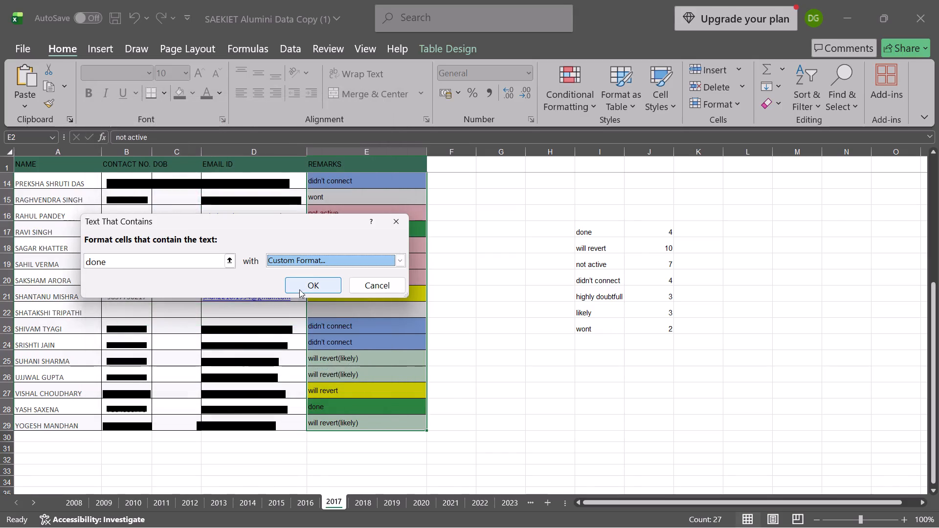
click(310, 288)
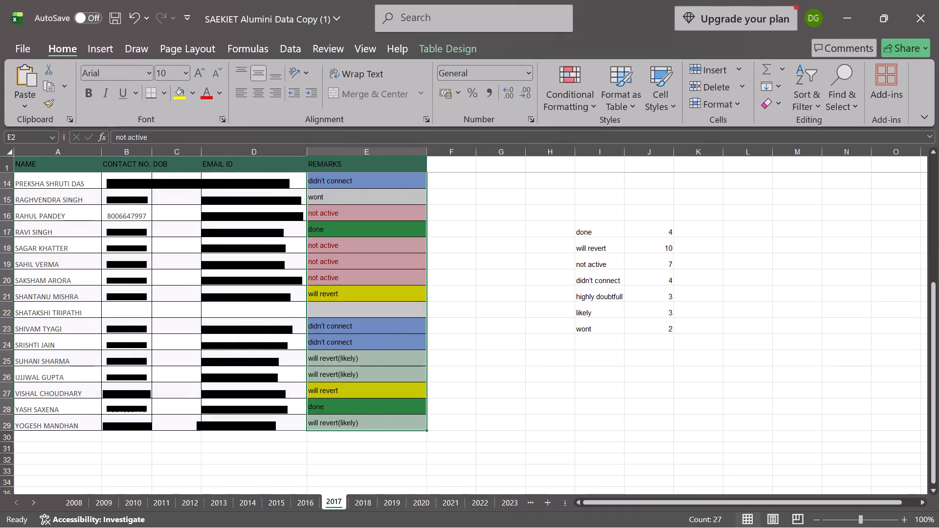
Highlight the remarks in E2:E29 containing "highly" with a custom format that uses the third-lightest orange fill.
click(566, 95)
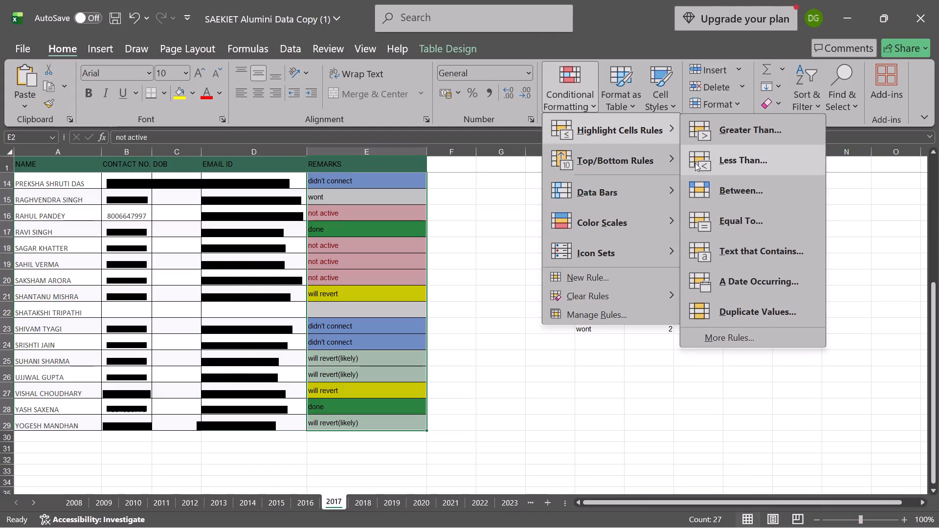
click(727, 247)
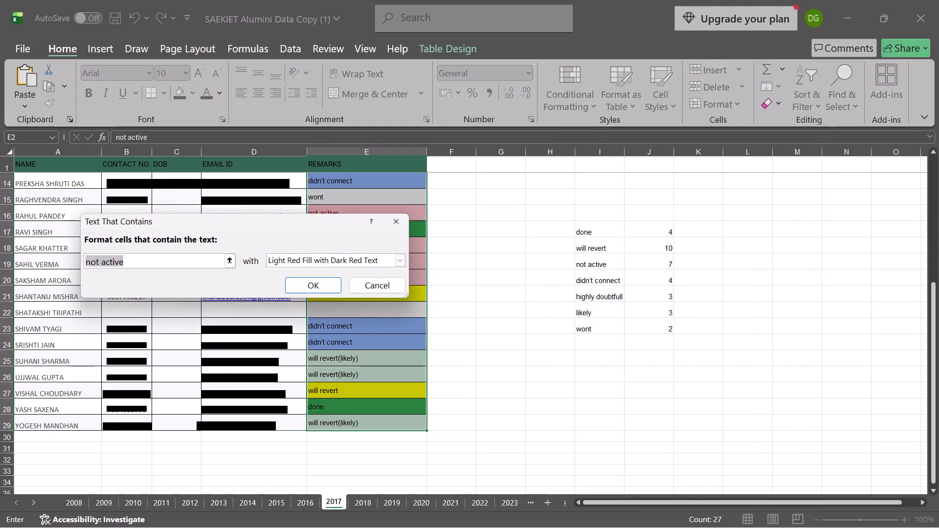
key(BackSpace)
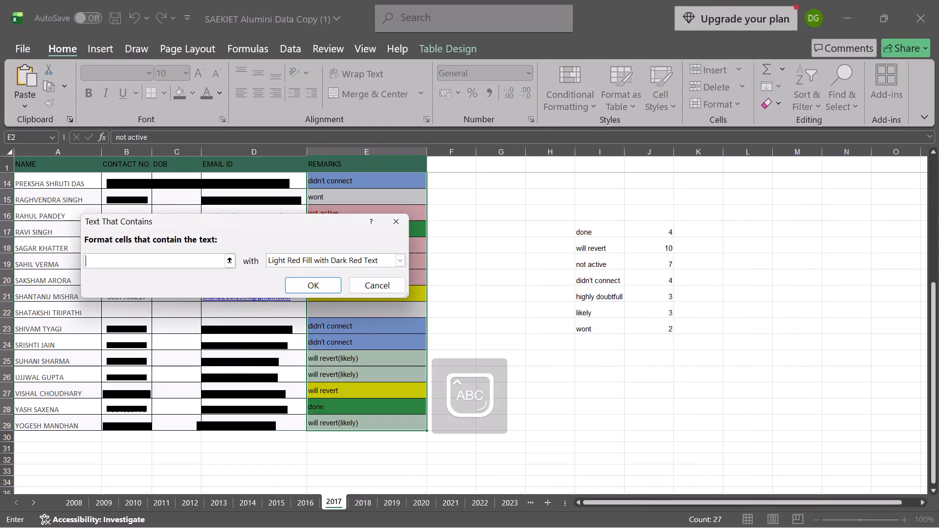
text(highly)
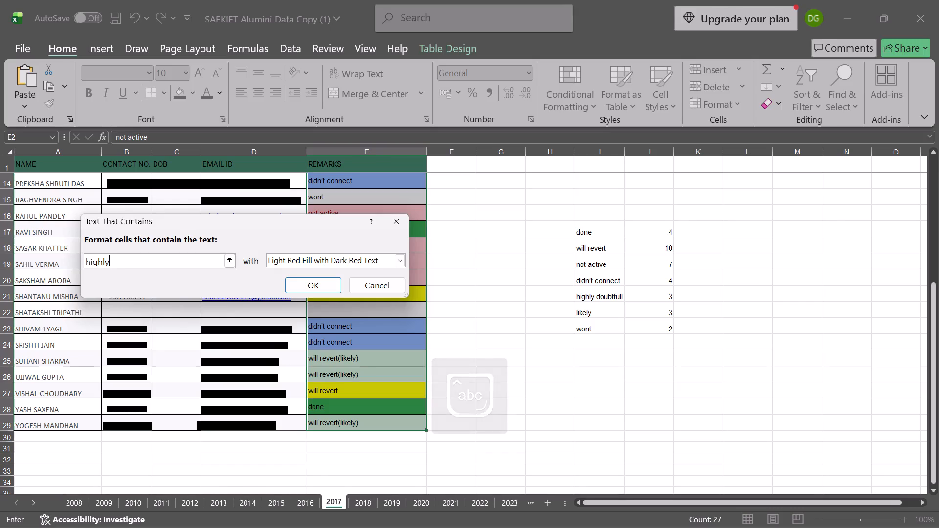
click(340, 264)
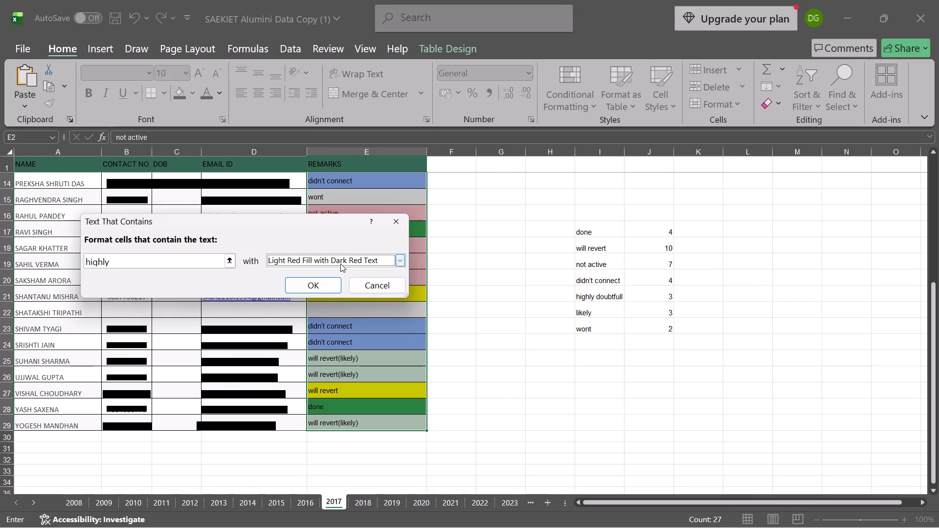
click(291, 333)
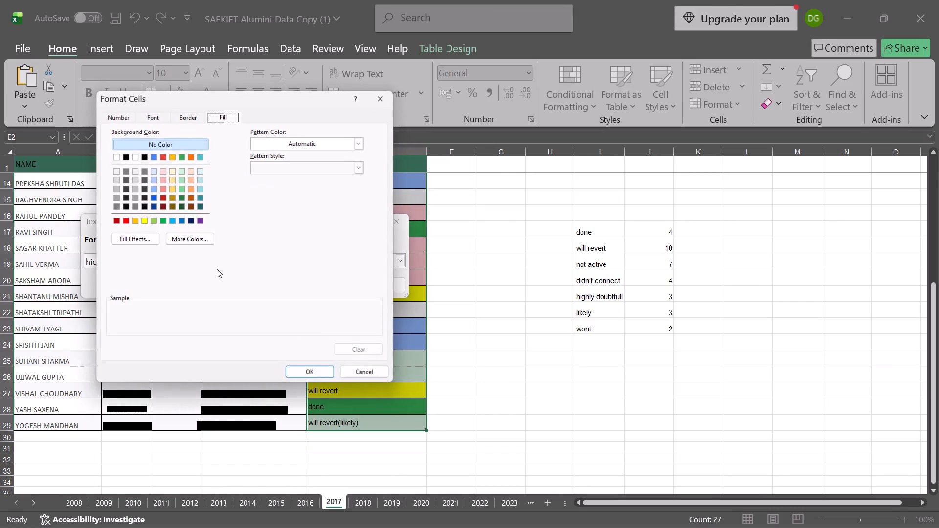
click(172, 197)
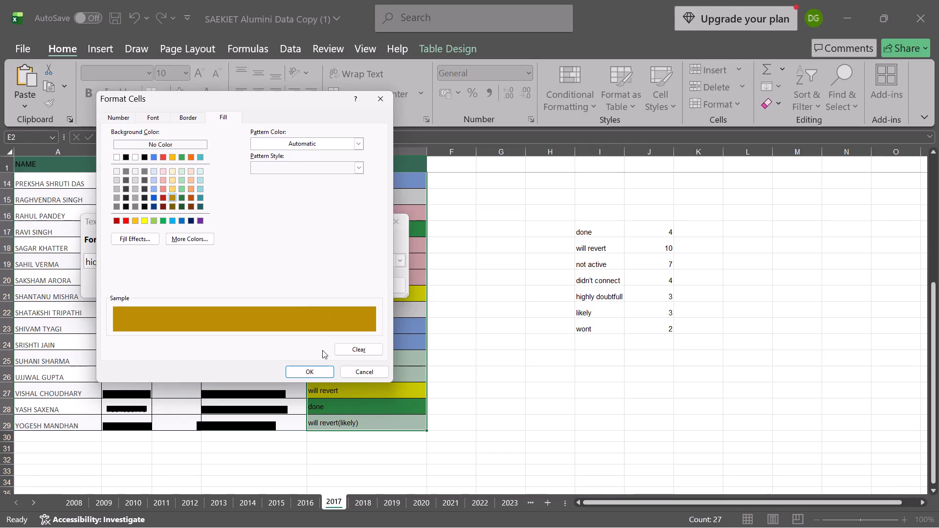
click(191, 191)
click(310, 376)
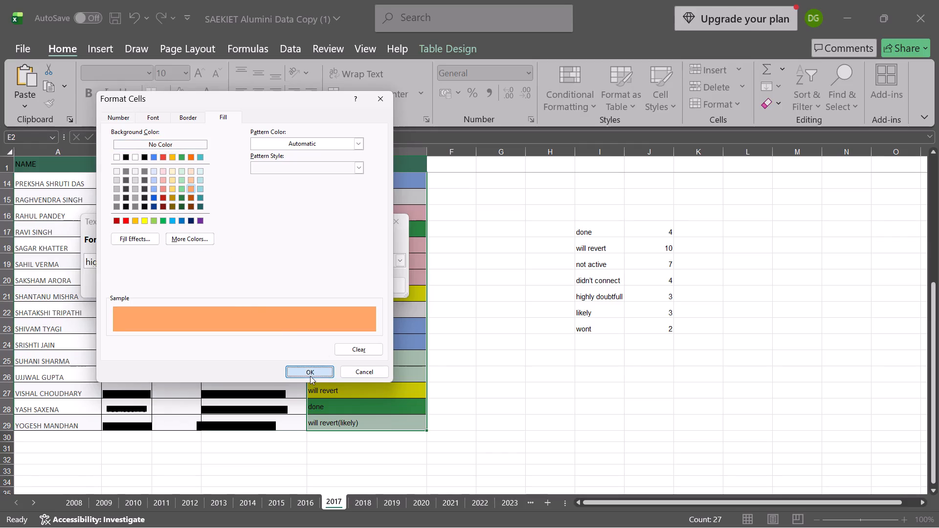
click(317, 279)
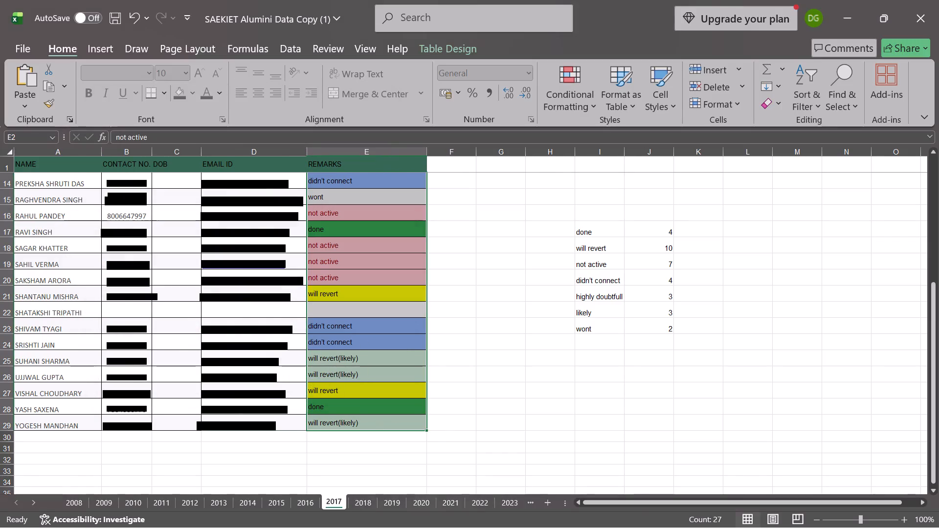
Examine the color-coding of the REMARKS column from row 2 to row 29 for statuses still without a fill.
scroll(482, 338, up, 2)
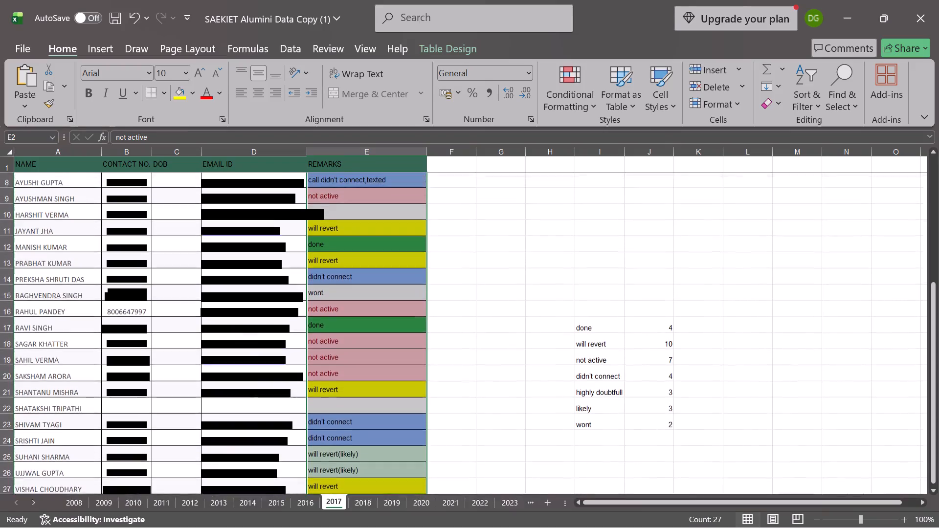
scroll(482, 338, up, 1)
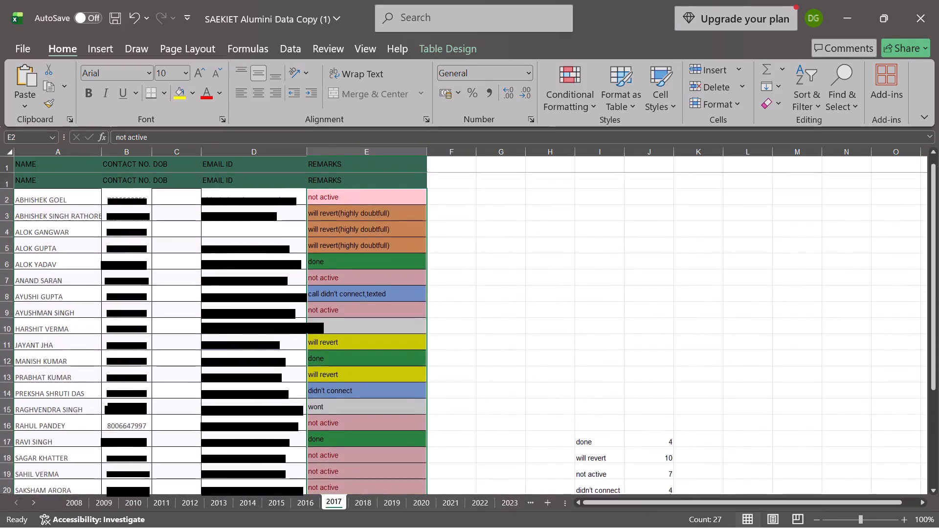
scroll(482, 338, down, 1)
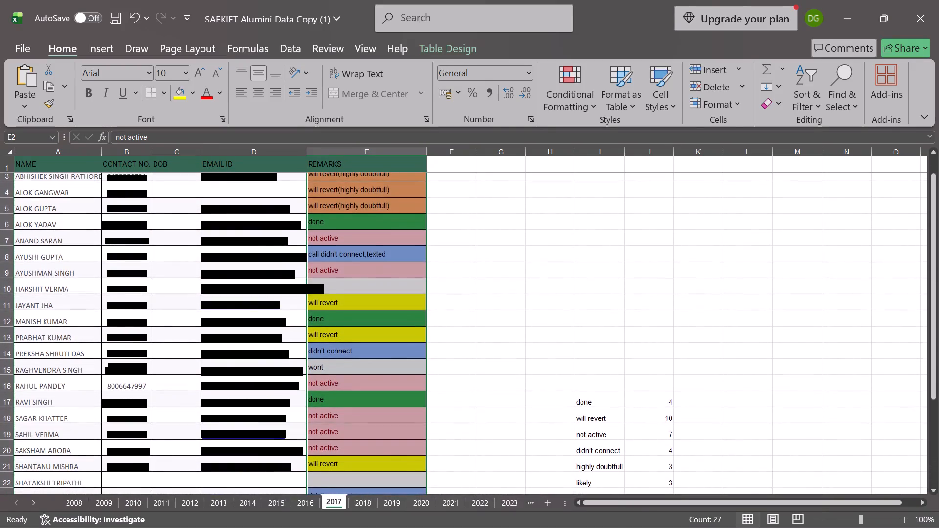
scroll(482, 338, up, 1)
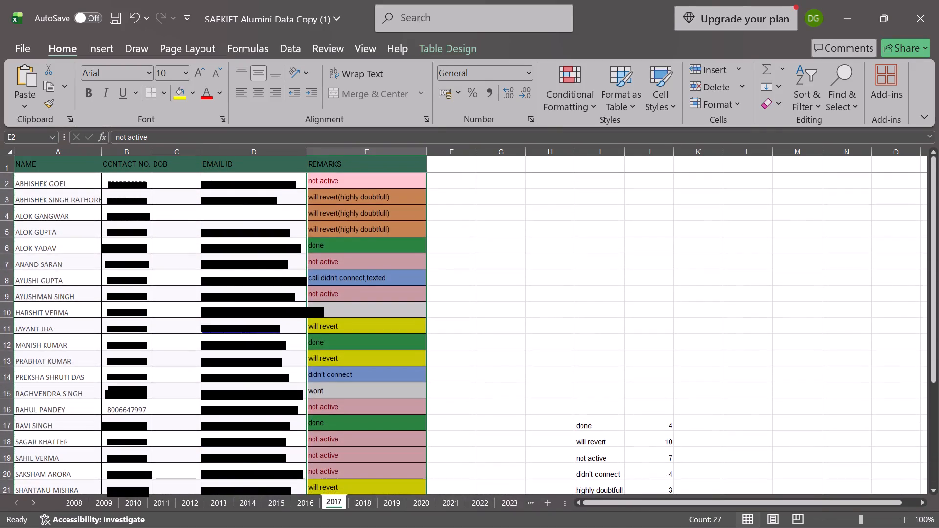
scroll(482, 338, down, 2)
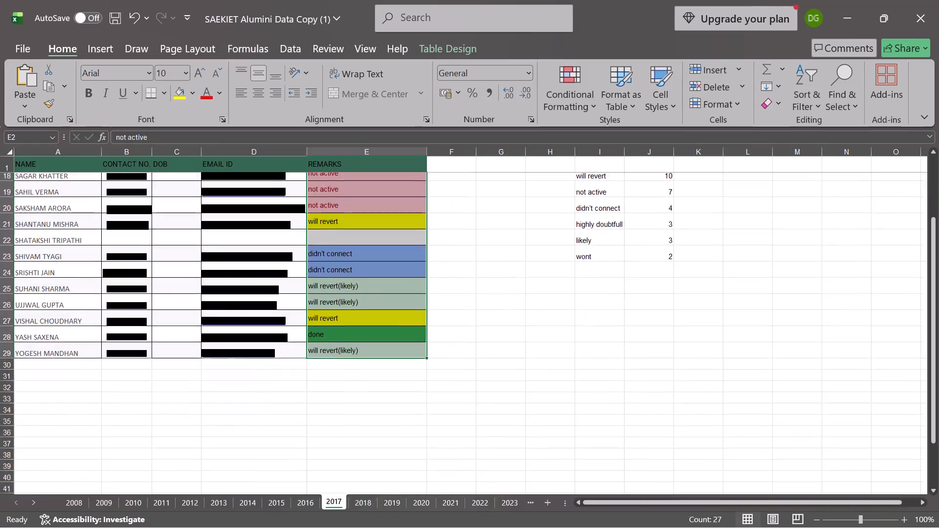
scroll(482, 338, up, 1)
Start another text-contains highlight rule for the remarks in E2:E29 and open its format choices.
click(574, 102)
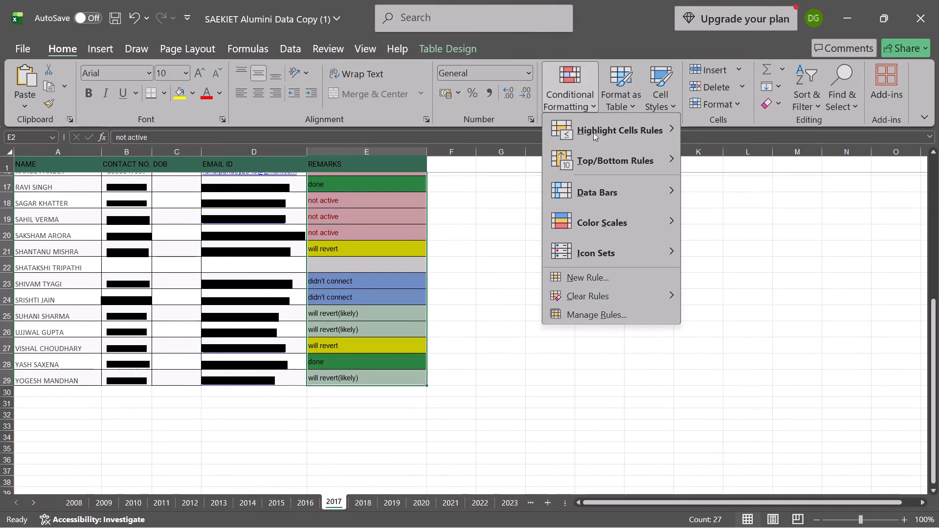
click(597, 133)
click(772, 246)
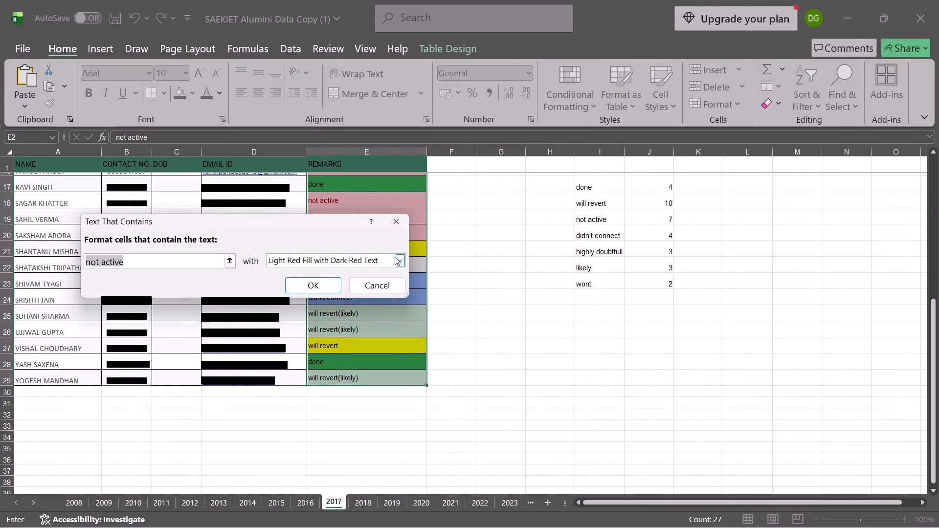
click(388, 264)
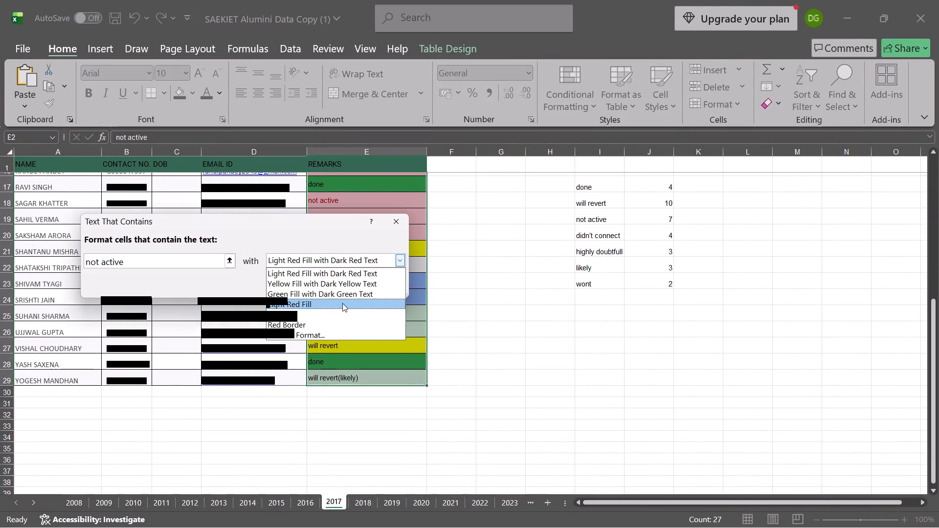
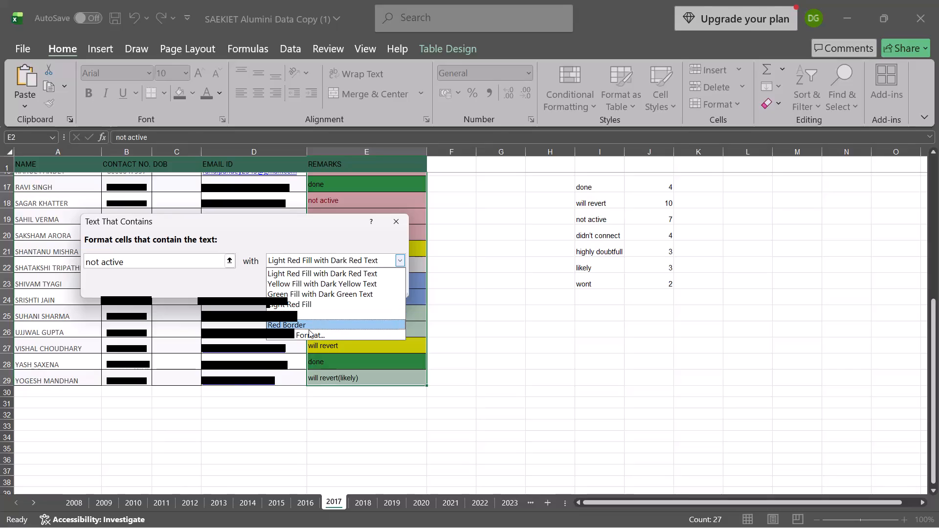
Set a custom format with the standard dark red fill for remarks in E2:E29 containing "not active".
click(307, 332)
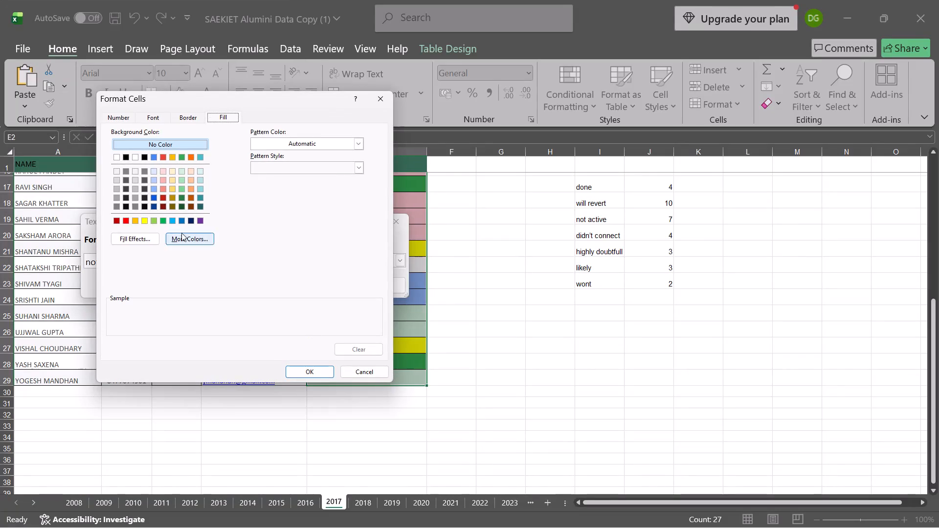
click(126, 221)
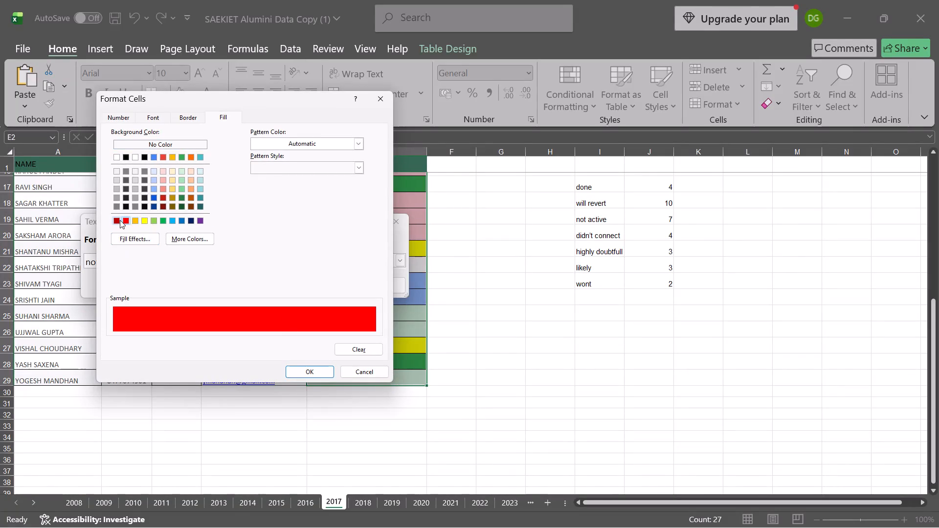
click(120, 220)
click(312, 370)
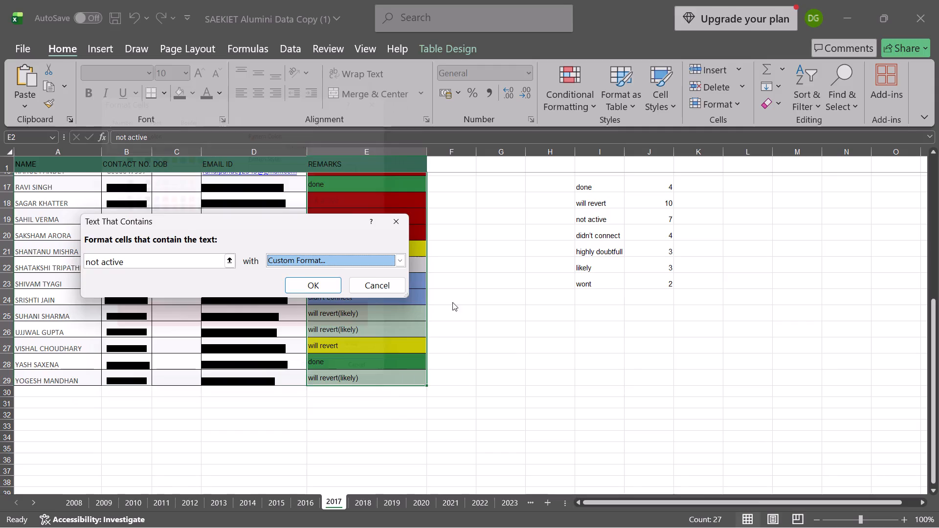
Add bold style and black font color to the "not active" custom format and apply the highlight rule.
click(390, 261)
click(294, 337)
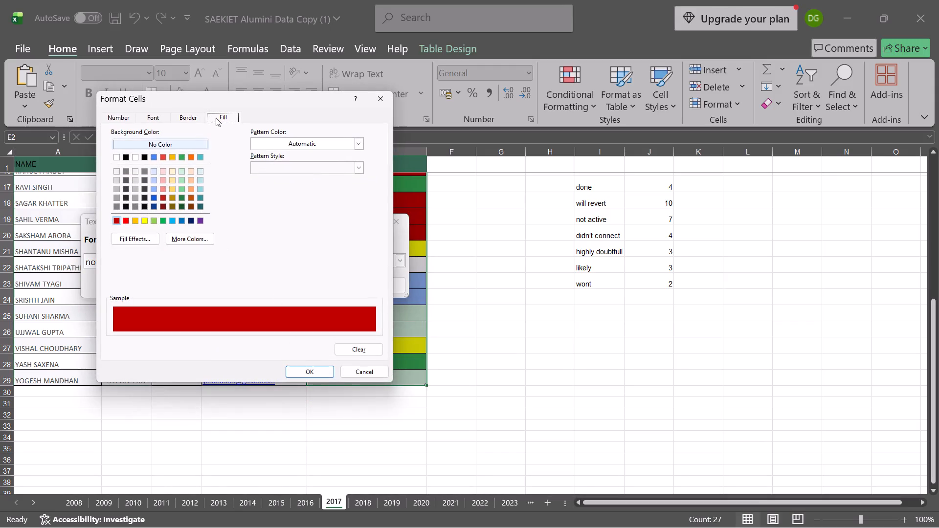
click(170, 115)
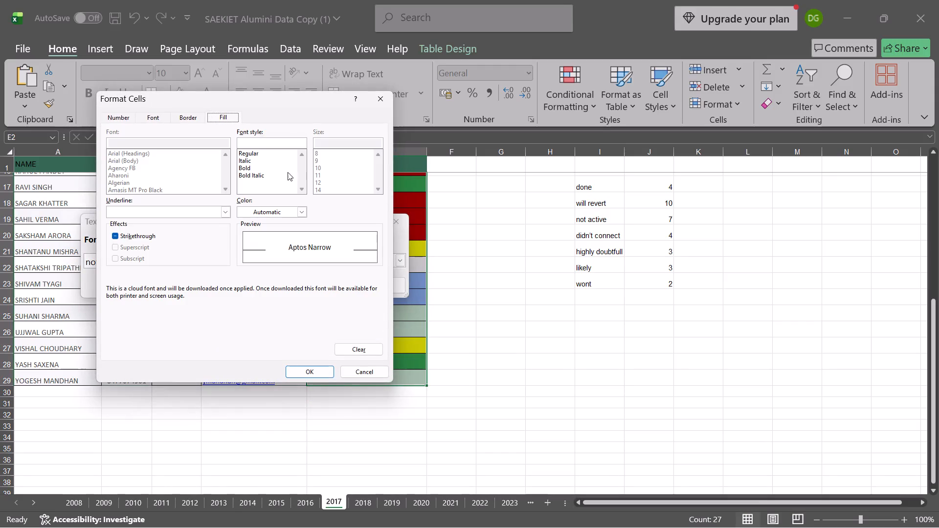
click(249, 169)
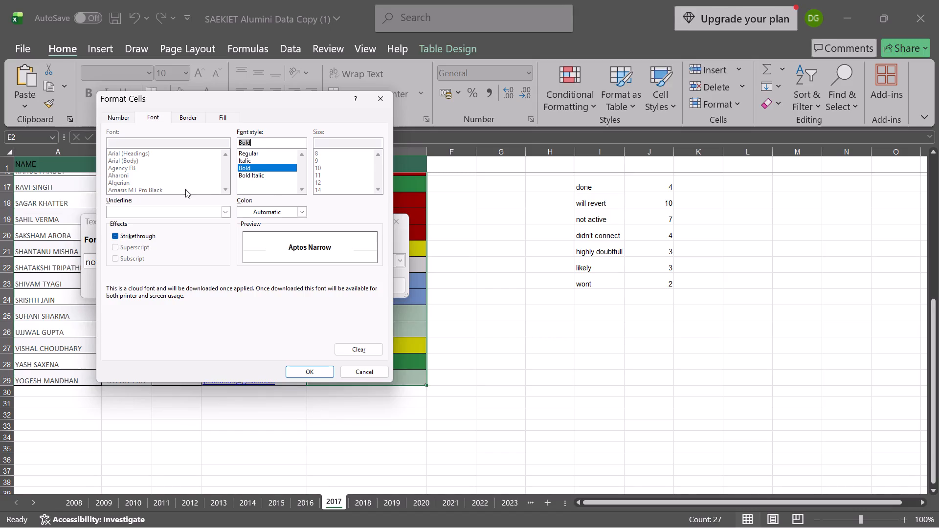
click(301, 370)
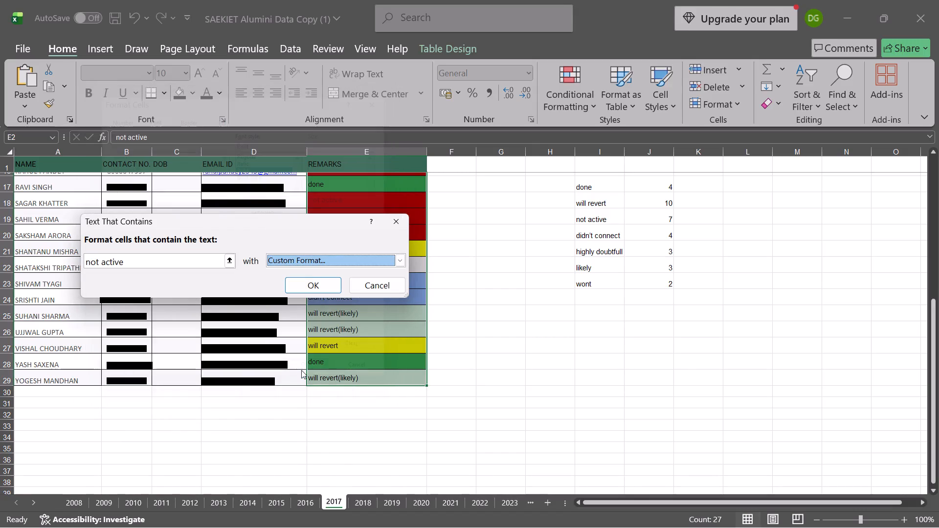
click(295, 262)
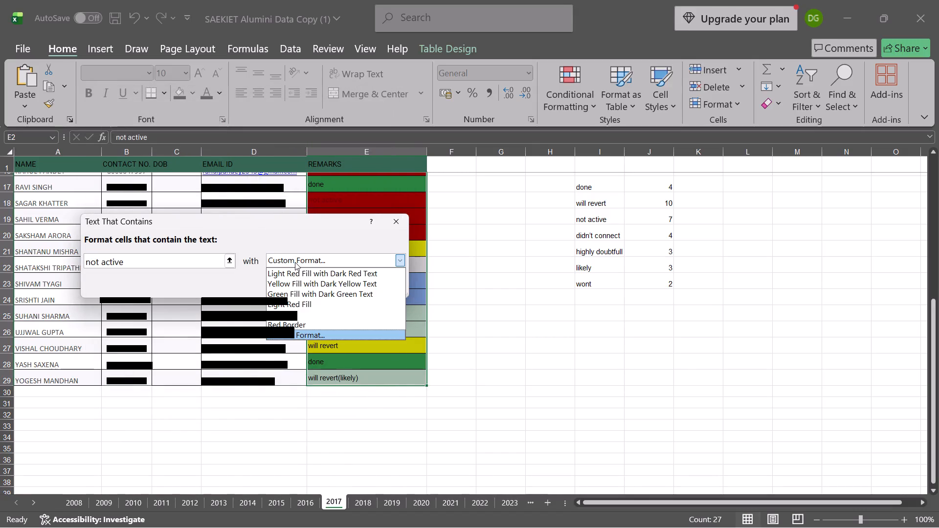
click(280, 335)
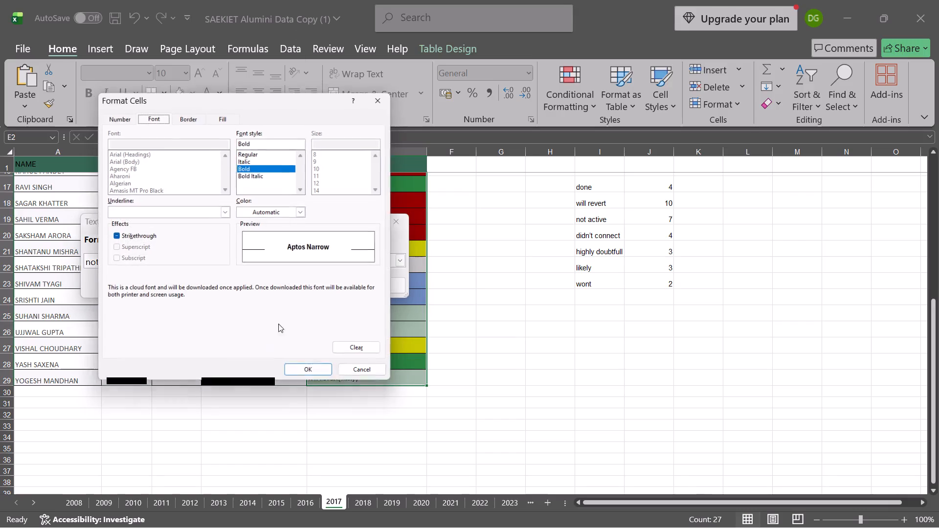
click(297, 214)
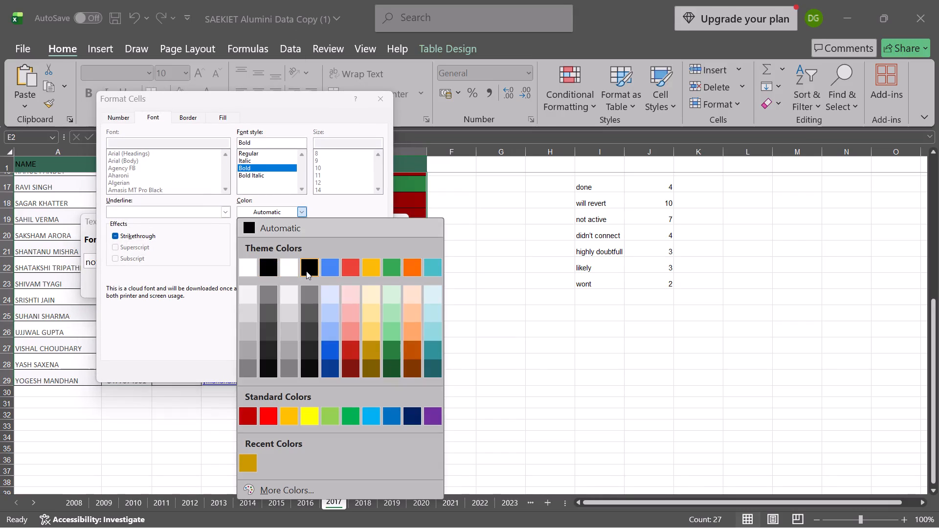
click(306, 271)
click(307, 370)
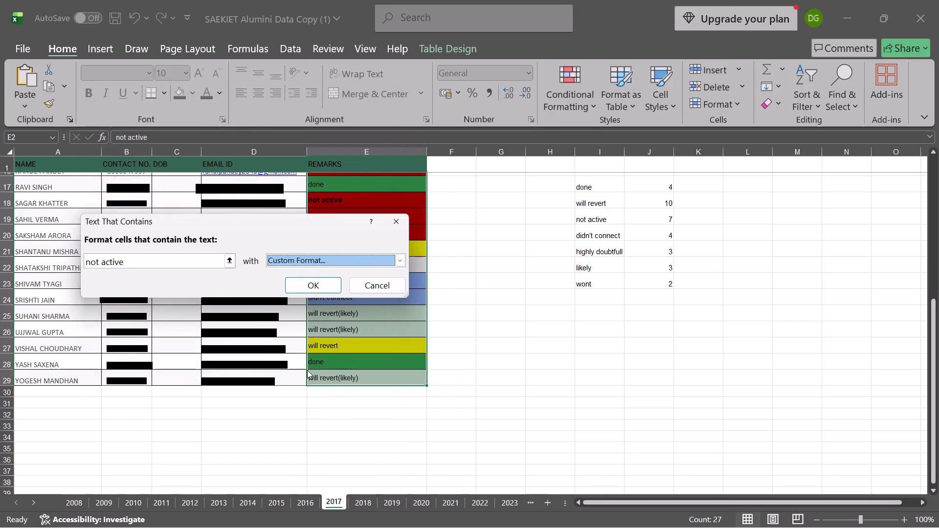
click(310, 284)
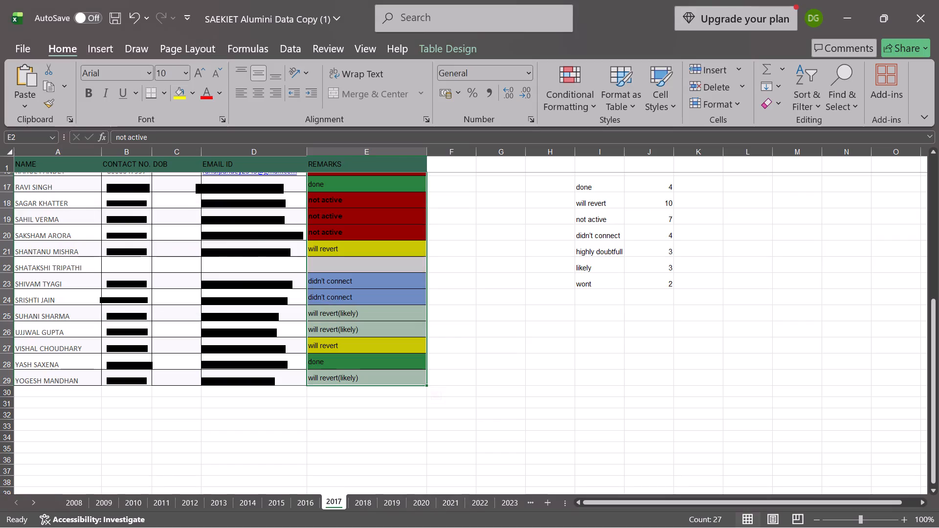
Examine the color-coding of the REMARKS column from row 2 to row 29 against the status list beside it.
click(499, 302)
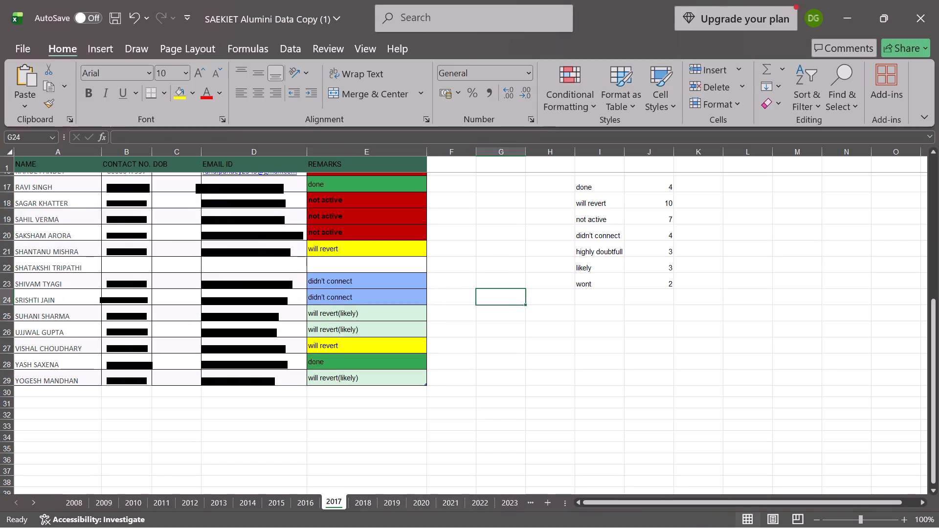
scroll(499, 302, up, 2)
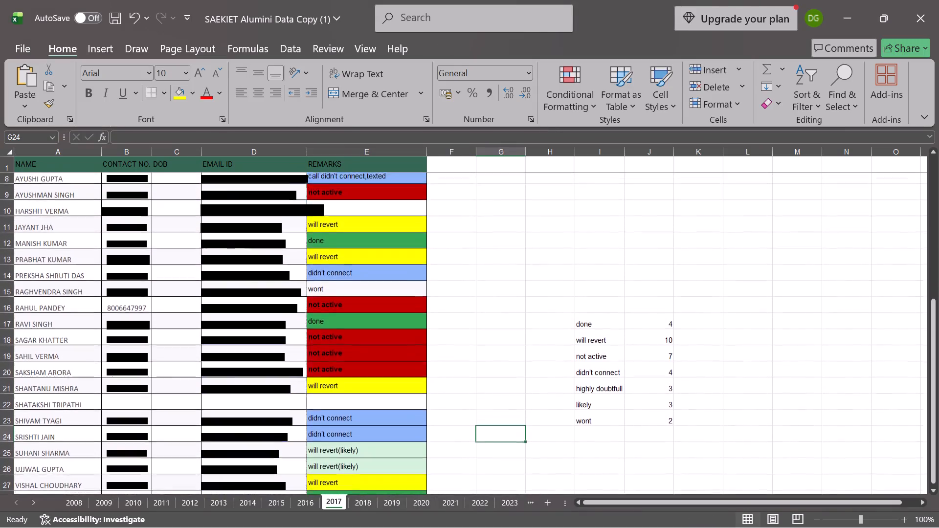
scroll(499, 302, up, 2)
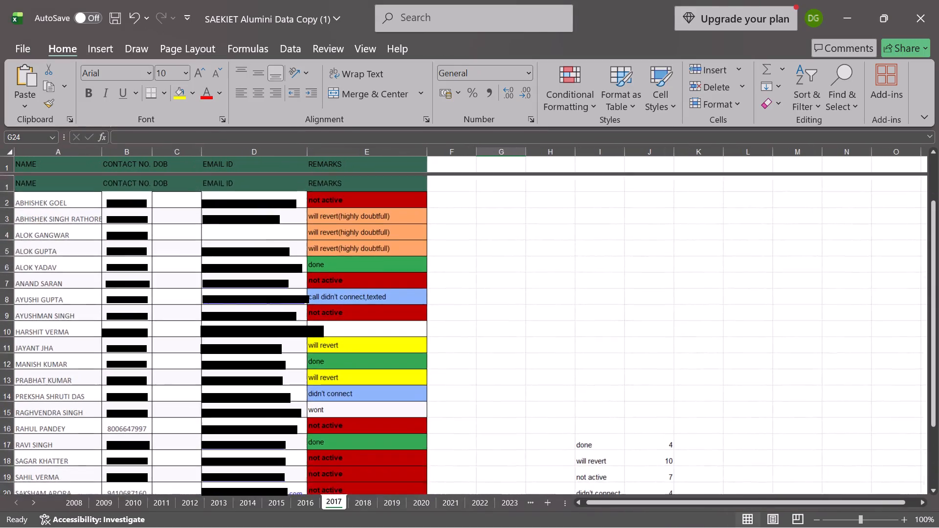
scroll(499, 302, down, 4)
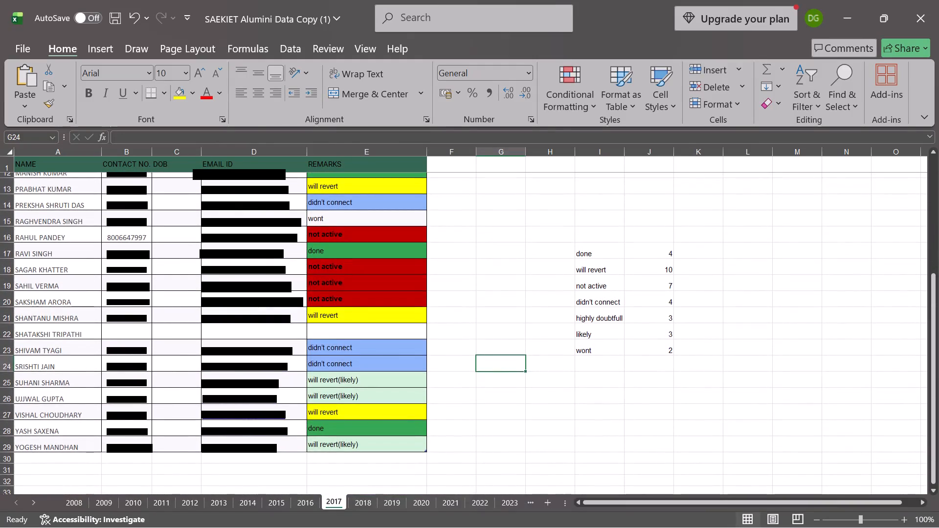
scroll(499, 302, down, 1)
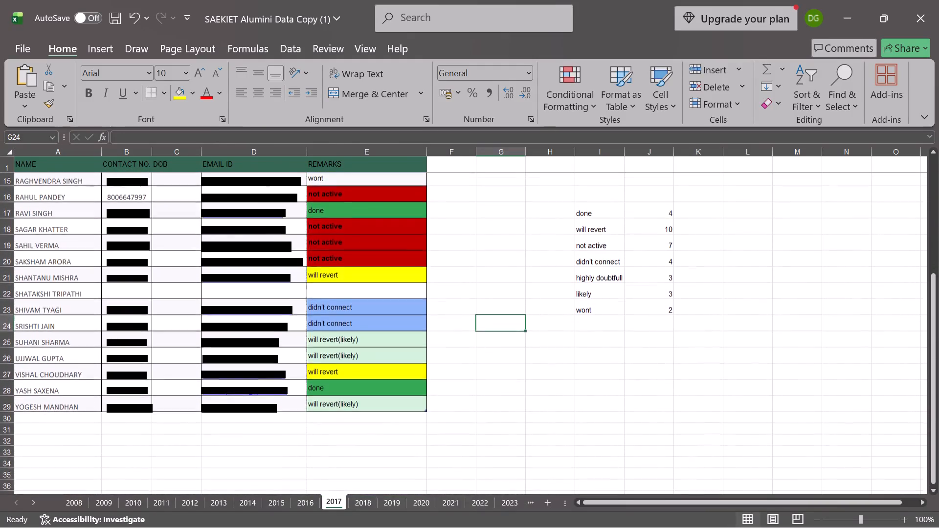
scroll(499, 302, up, 2)
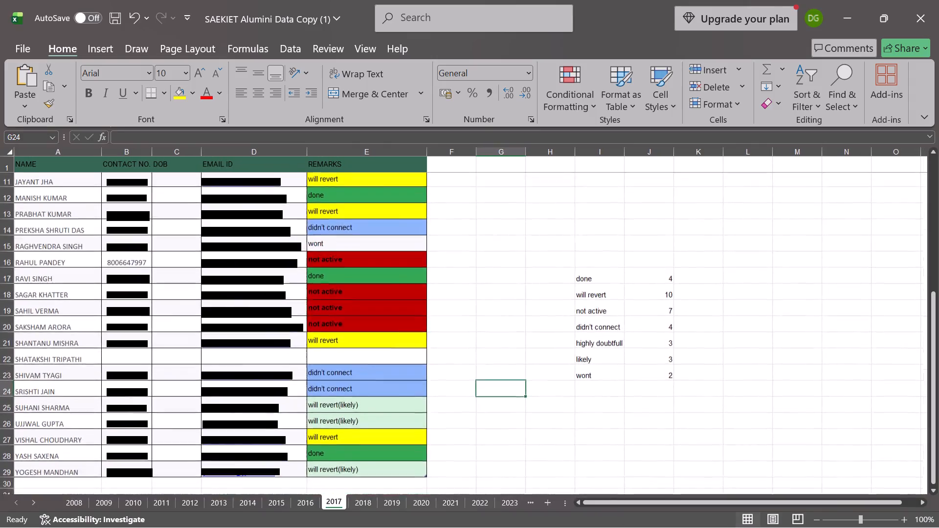
scroll(499, 302, up, 2)
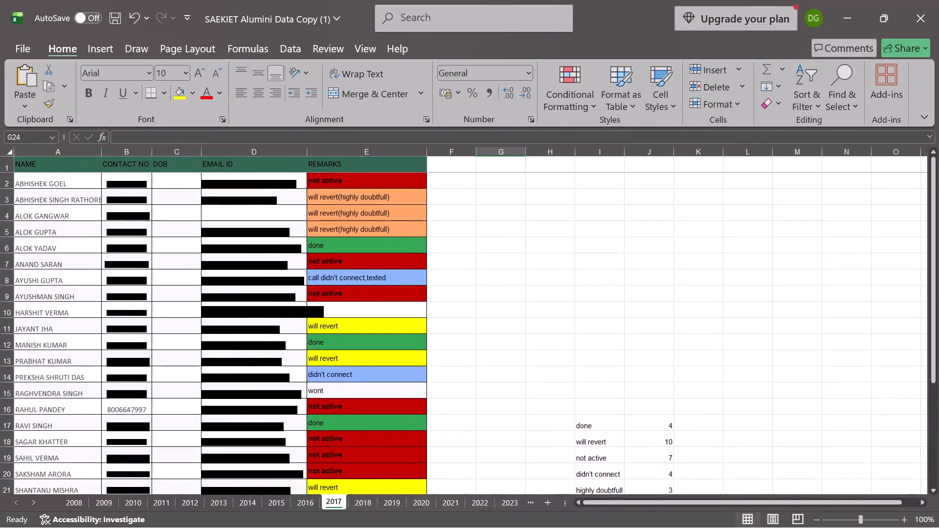
Save the workbook.
click(499, 302)
click(499, 302)
key(ctrl+s)
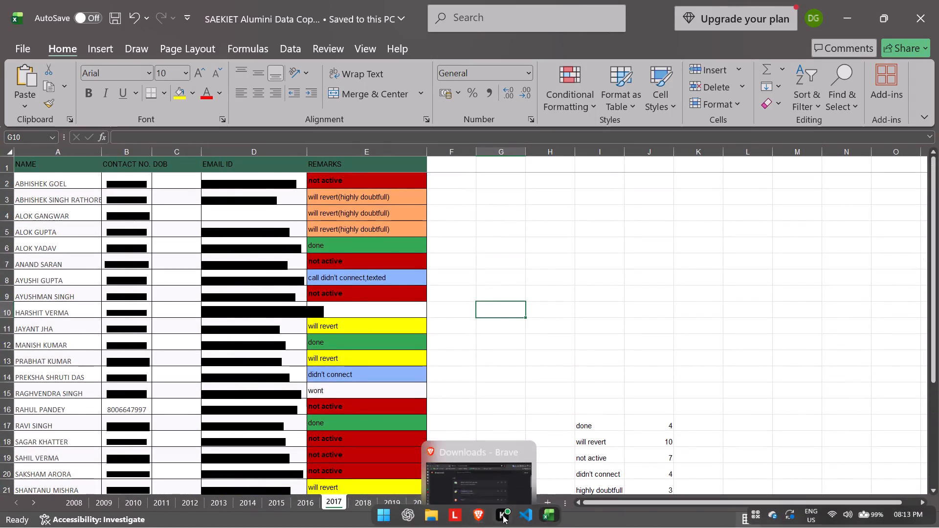
Switch to Brave, open the SAEKIET Alumini Data Copy (1) Google Sheet and reload it.
click(485, 512)
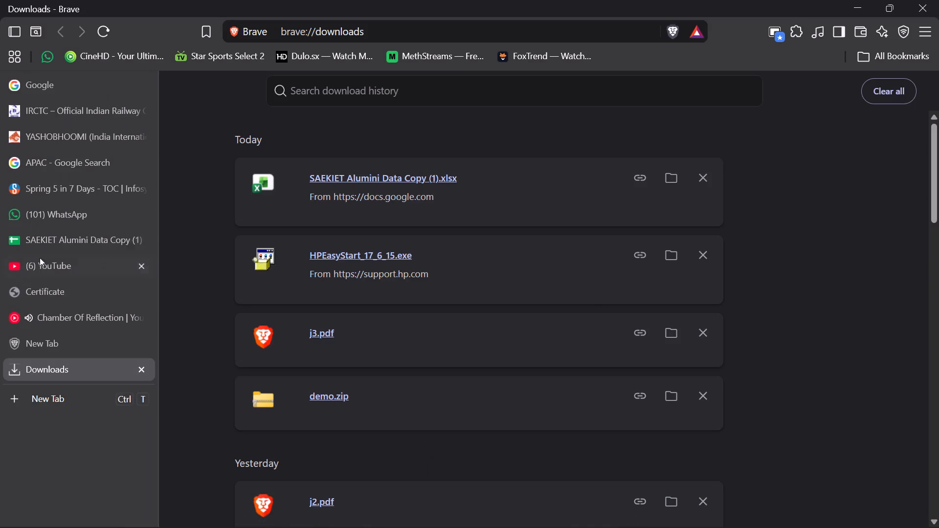
click(52, 247)
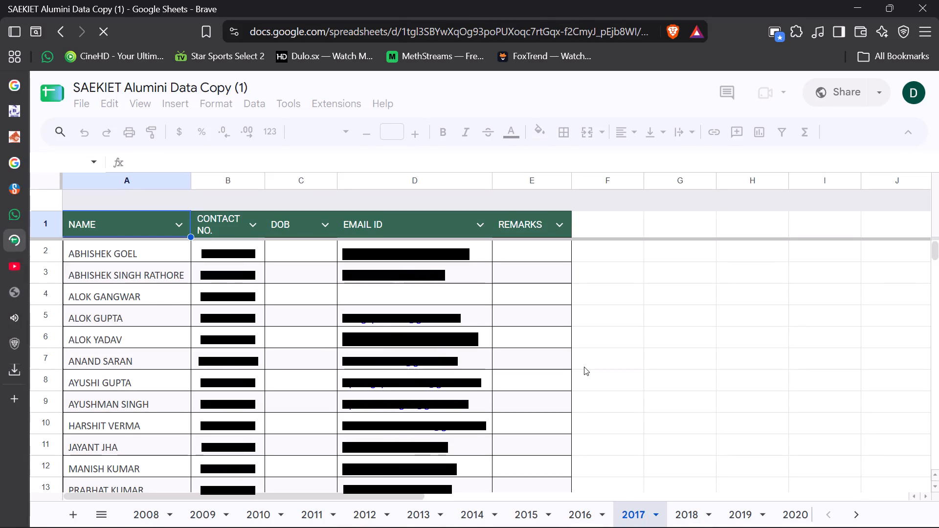
click(665, 369)
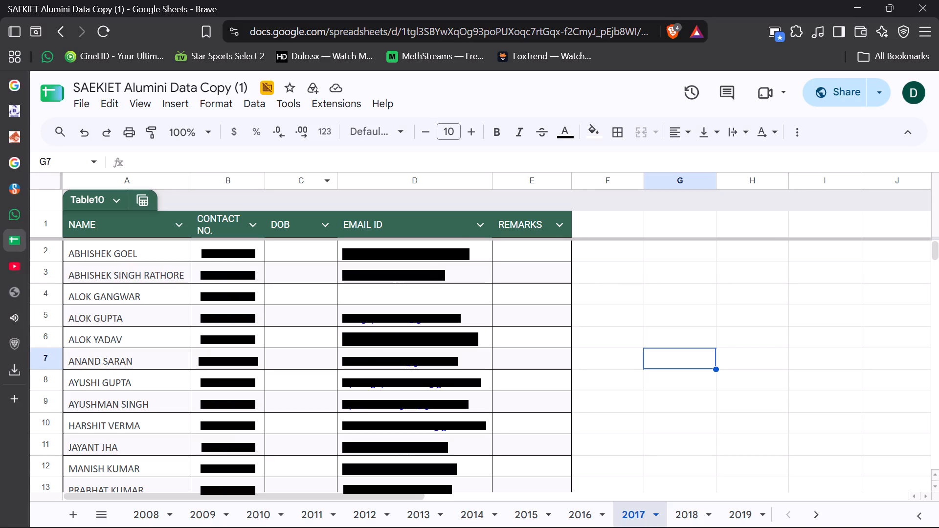
click(105, 26)
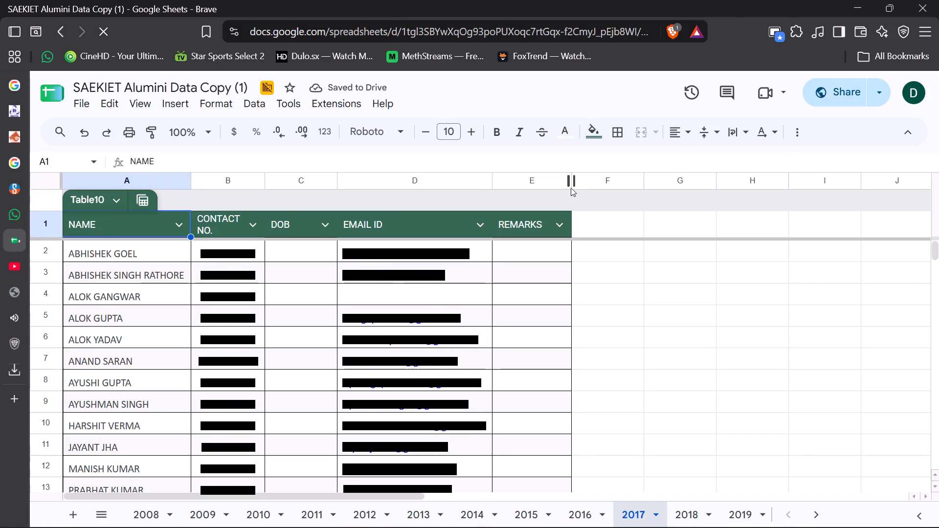
Widen the REMARKS column on the 2017 Google Sheet to about three times its width.
drag(573, 180, 655, 180)
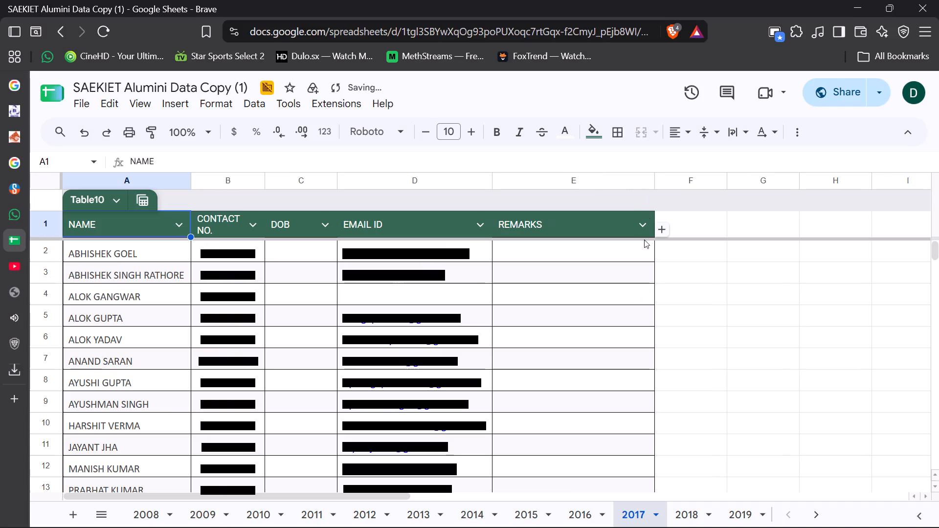
drag(654, 180, 730, 177)
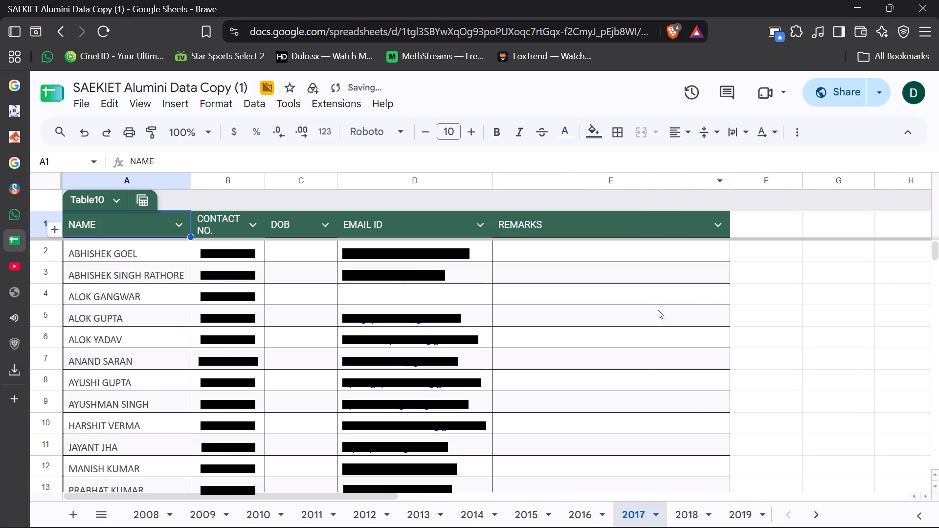
Switch to Excel and copy the color-coded remarks in E2:E29 of the 2017 sheet.
click(551, 505)
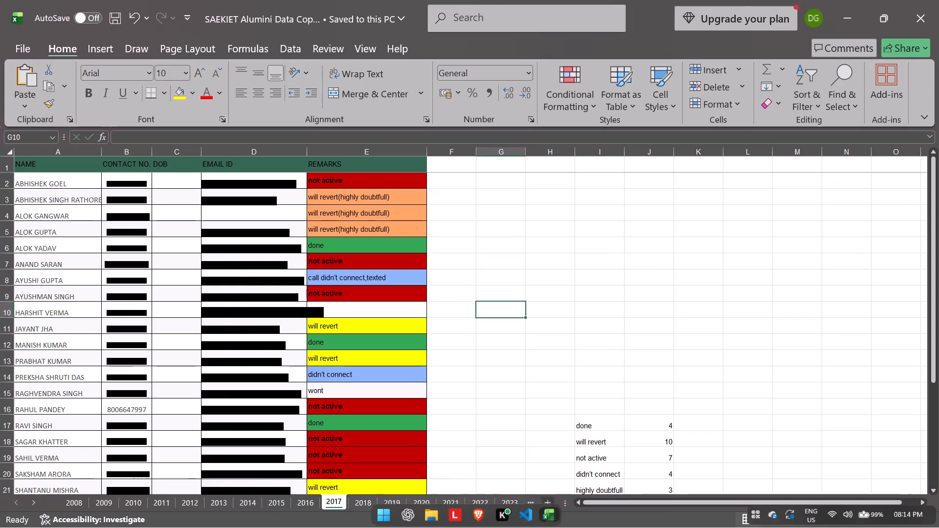
scroll(496, 319, up, 3)
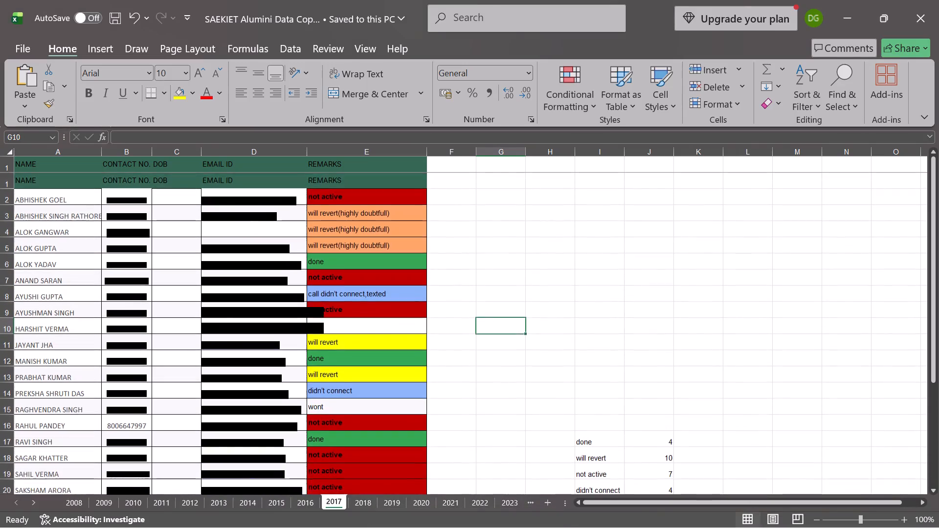
drag(364, 178, 394, 443)
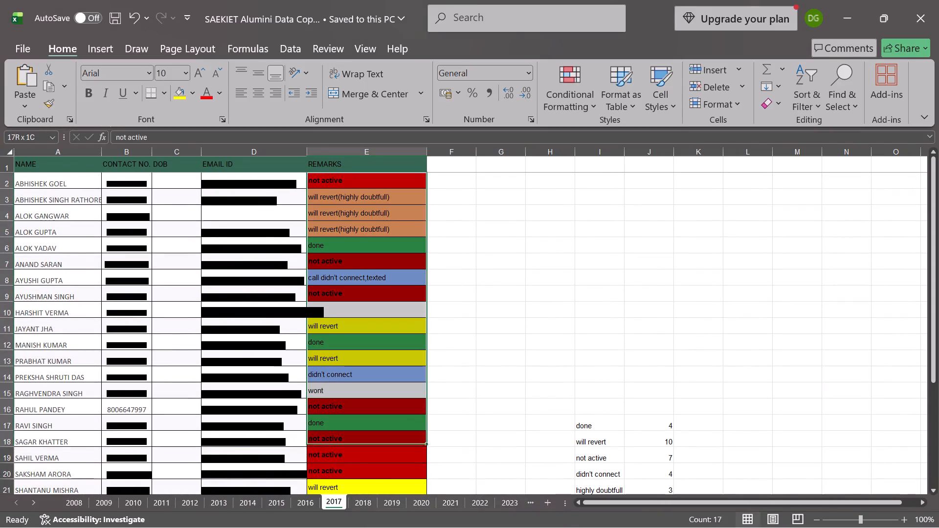
drag(394, 443, 389, 527)
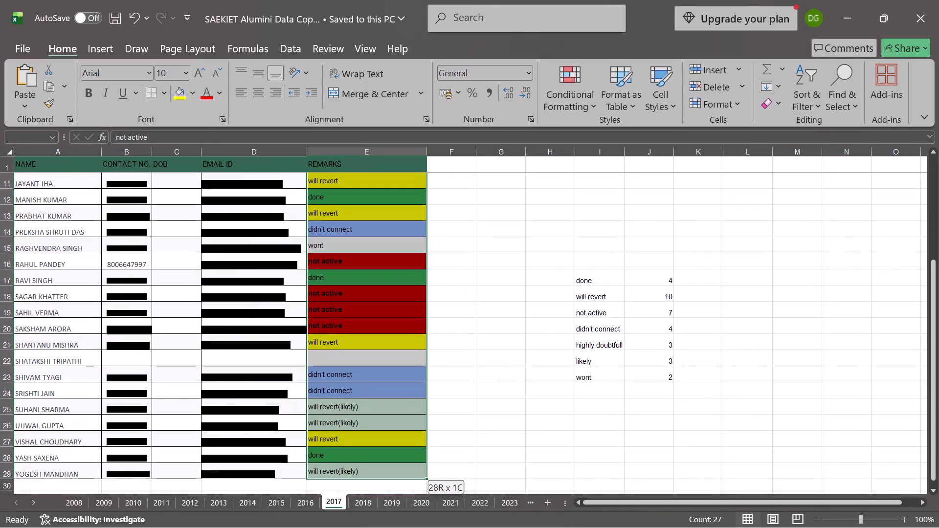
drag(389, 527, 371, 477)
key(ctrl+c)
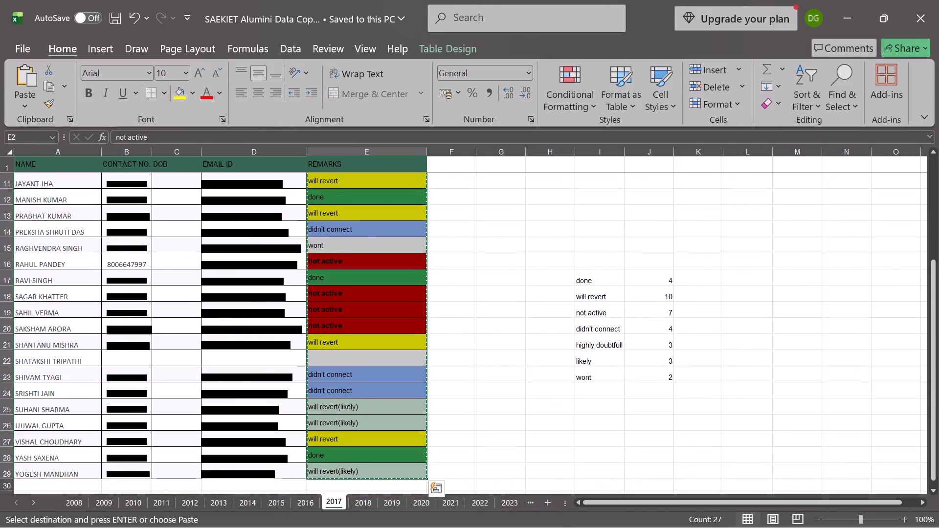
Switch to Brave, paste the copied remarks into the 2017 Google Sheet starting at E2, and look over the pasted rows.
key(alt+Tab)
click(552, 250)
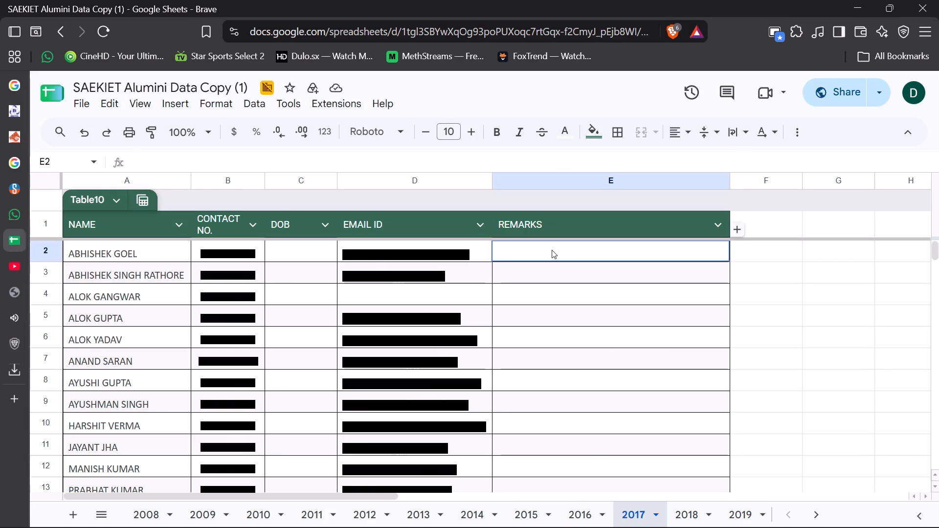
key(ctrl+v)
scroll(552, 250, down, 4)
scroll(552, 250, up, 4)
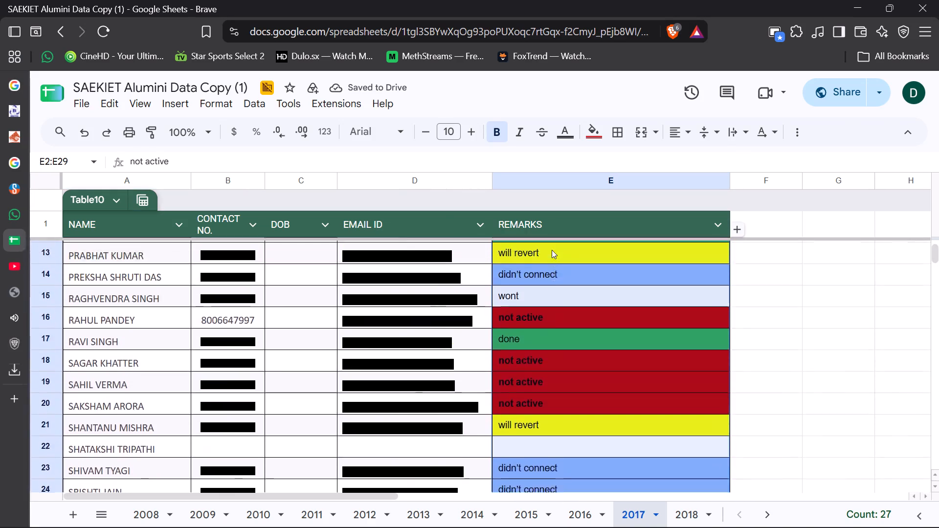
scroll(552, 250, up, 1)
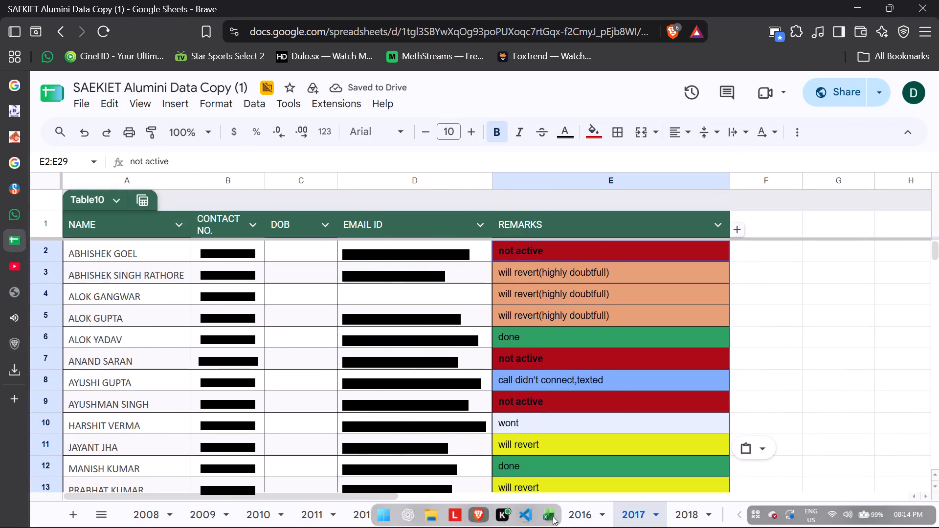
Copy the status counts in I17:J23 of the Excel 2017 sheet and paste them into the 2017 Google Sheet at G6.
click(553, 516)
drag(584, 274, 619, 299)
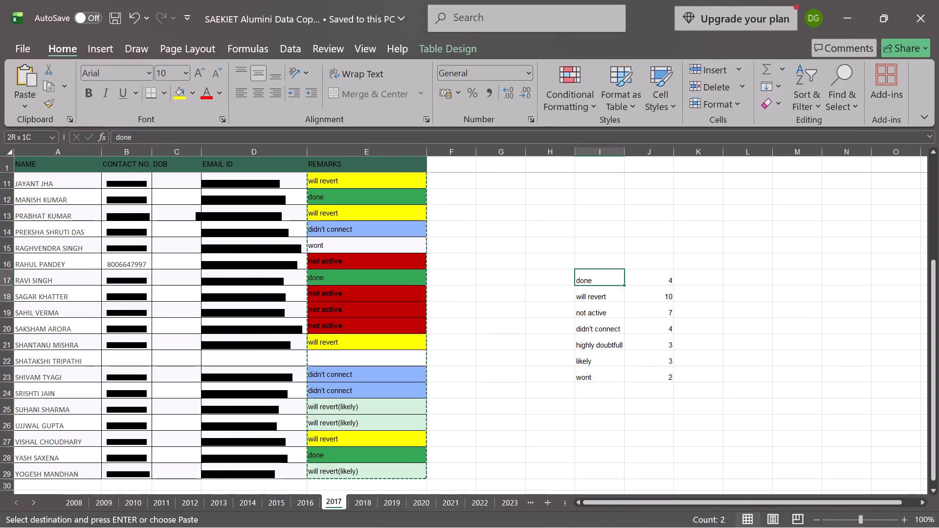
drag(619, 299, 660, 378)
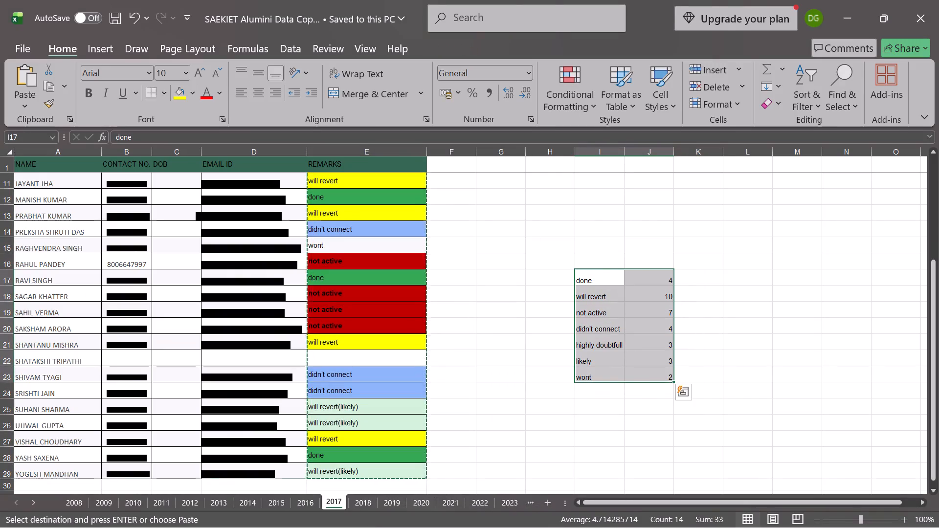
key(ctrl+c)
key(alt+Tab)
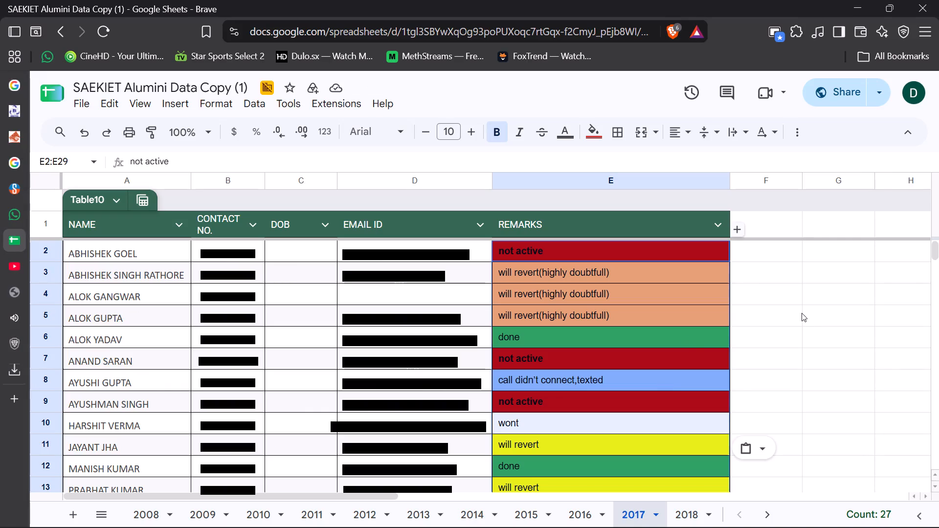
click(831, 335)
key(ctrl+v)
scroll(831, 335, left, 1)
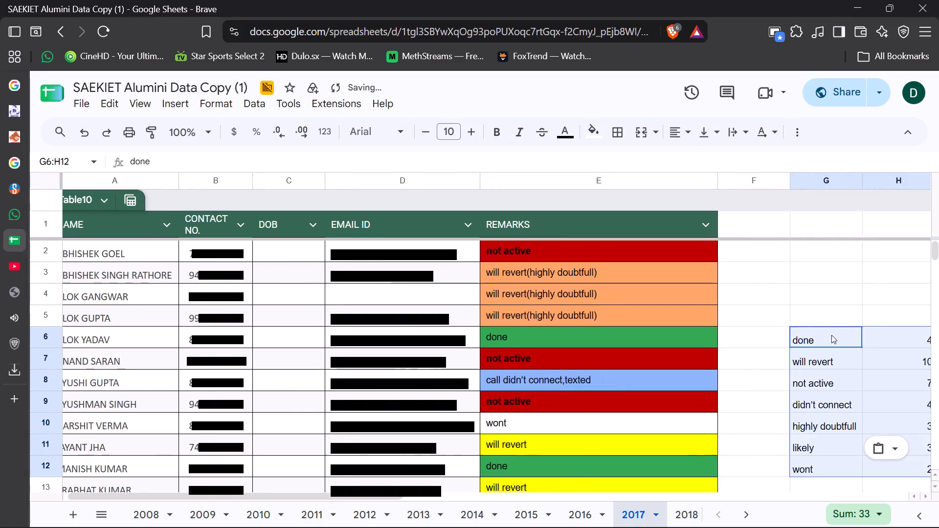
scroll(831, 335, left, 1)
scroll(831, 335, right, 1)
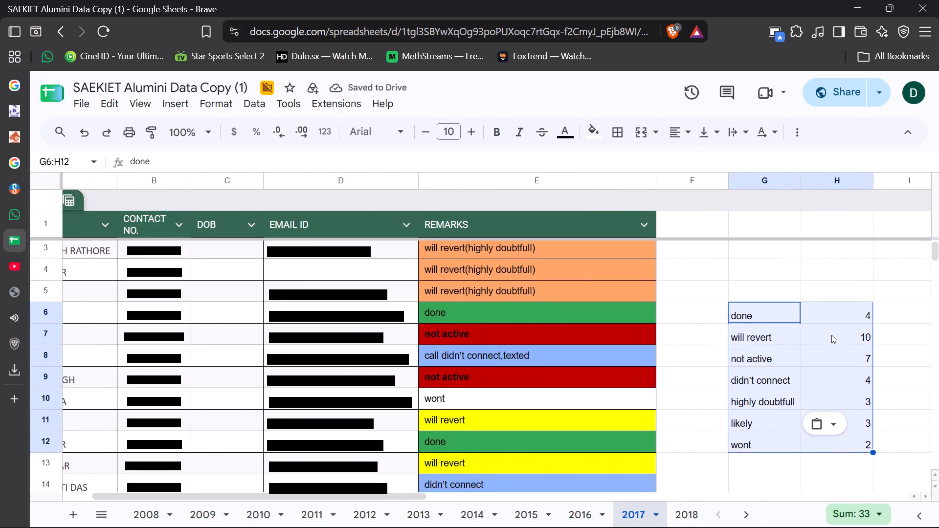
Open the 2016 Google Sheet and widen its REMARKS column to about twice its width.
click(576, 507)
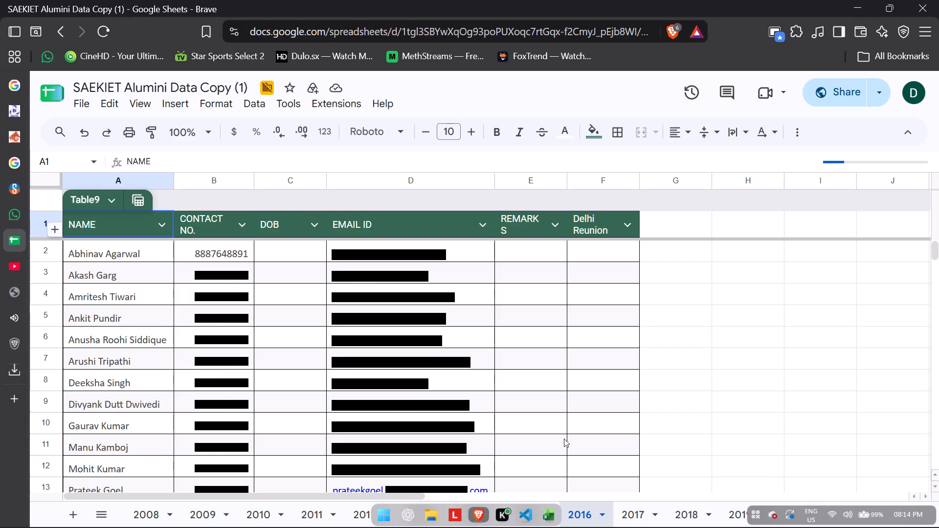
drag(568, 179, 648, 190)
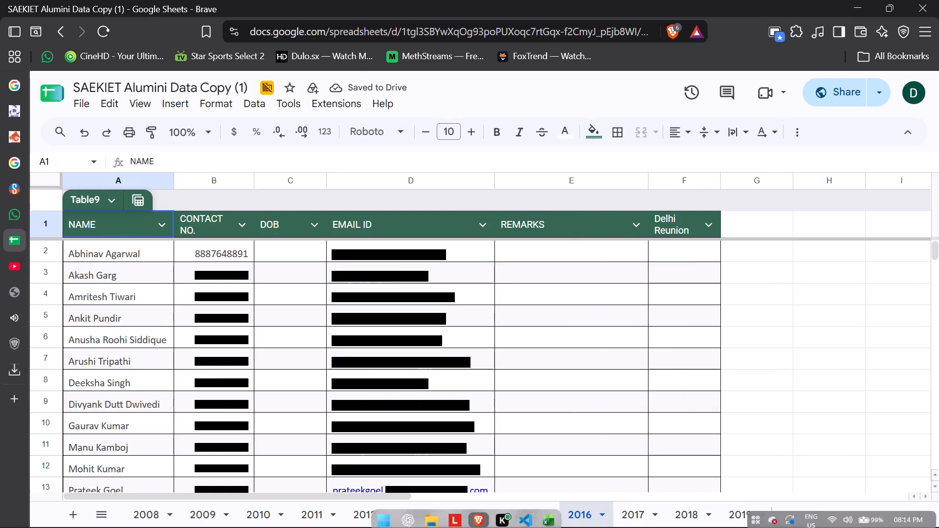
Switch to Excel and copy the color-coded remarks in E2:E25 of the 2016 sheet.
click(553, 514)
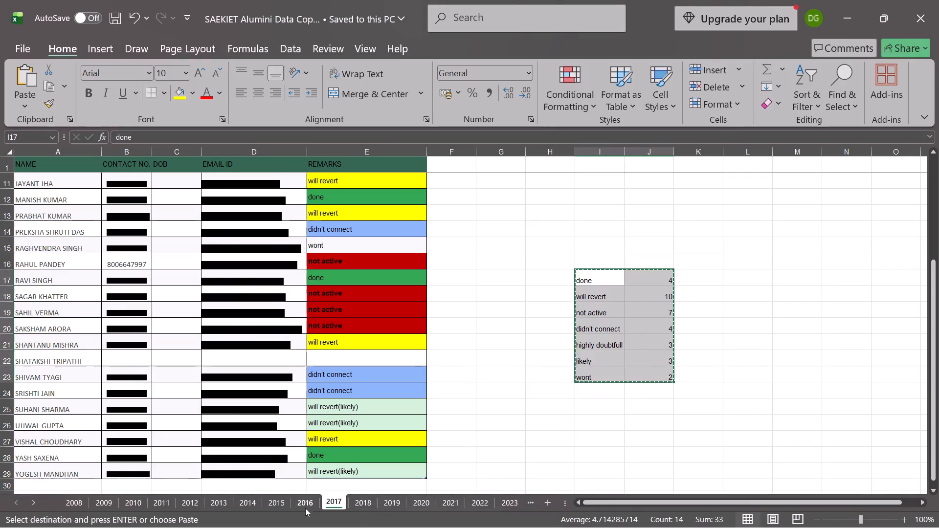
click(304, 506)
scroll(443, 366, up, 2)
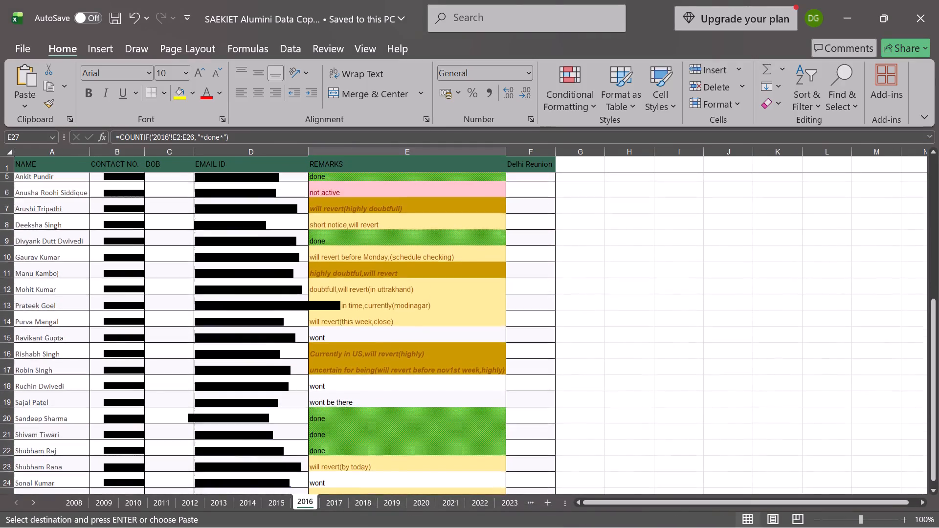
click(607, 356)
scroll(607, 356, up, 2)
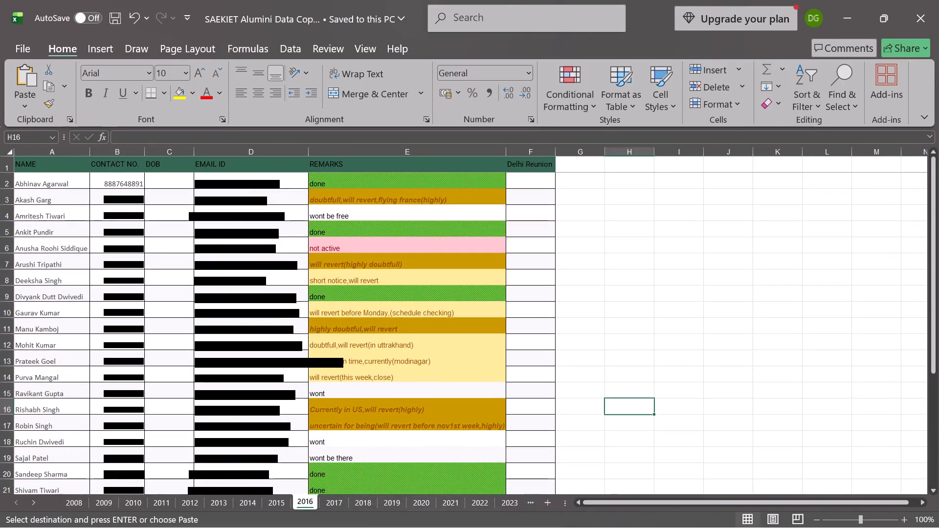
click(448, 174)
drag(444, 178, 451, 441)
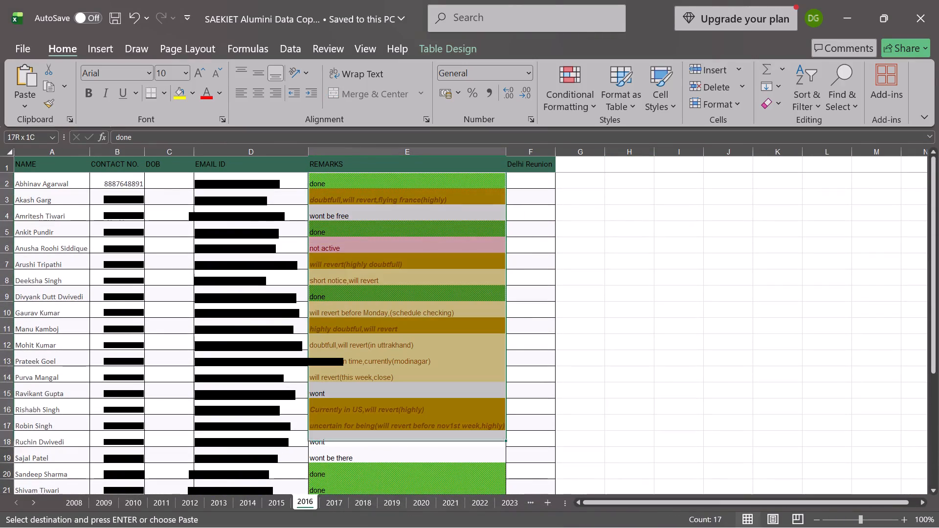
drag(451, 441, 441, 500)
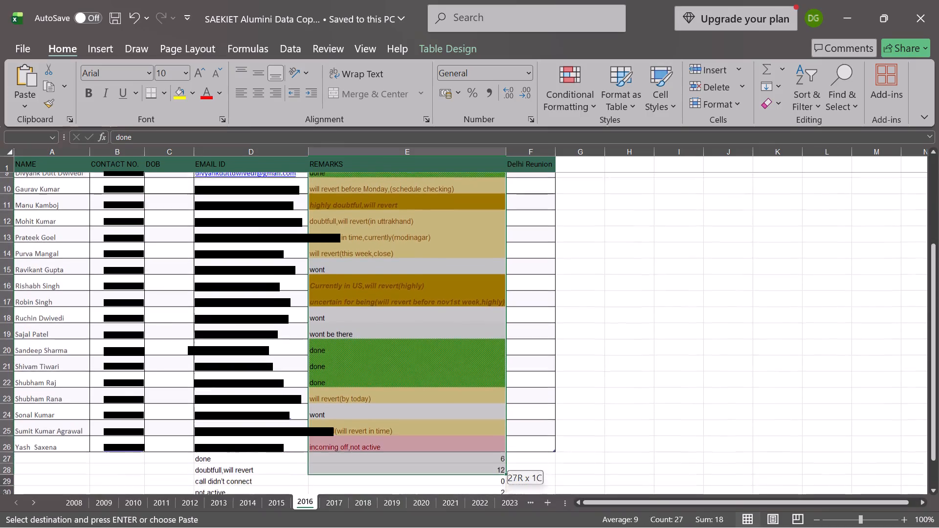
drag(441, 500, 434, 420)
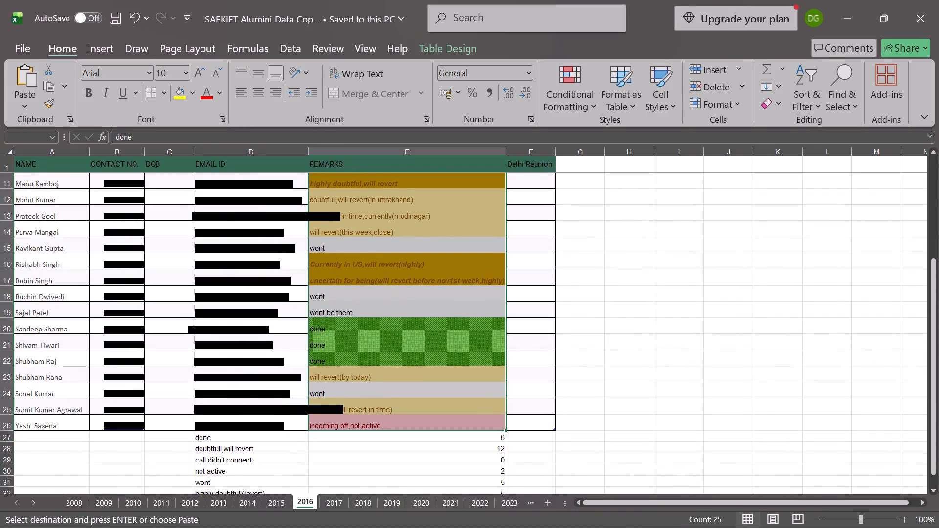
ctrl+click(434, 420)
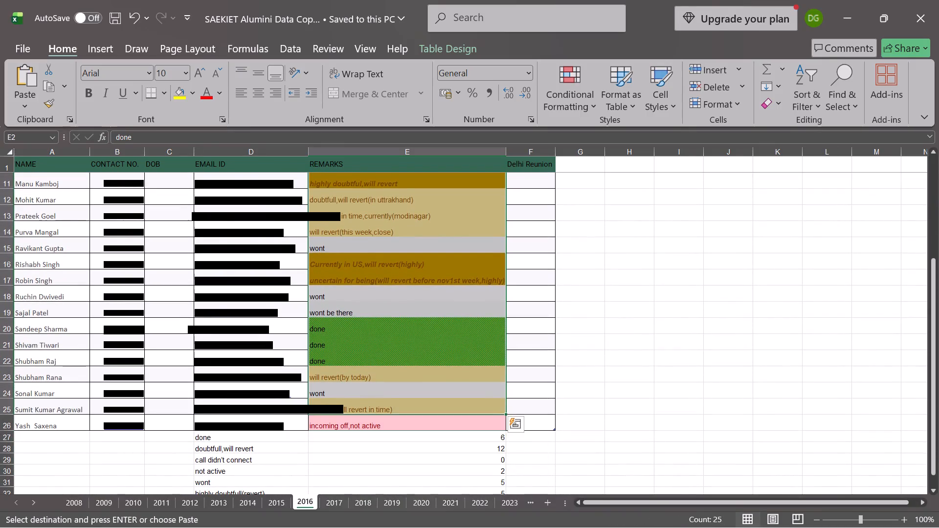
key(ctrl+c)
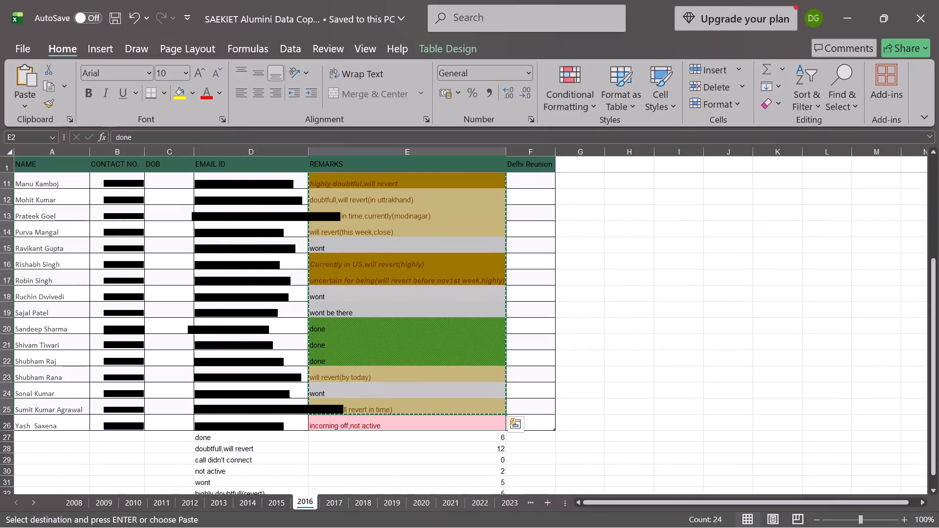
Switch to Brave and paste the copied remarks into the 2016 Google Sheet starting at E2.
key(alt+Tab)
click(536, 253)
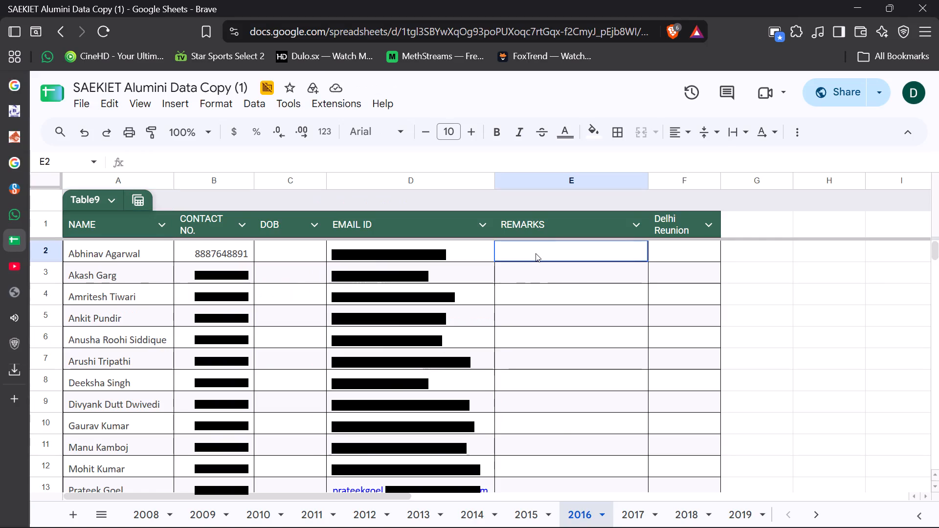
key(ctrl+v)
scroll(536, 253, down, 2)
scroll(536, 253, up, 3)
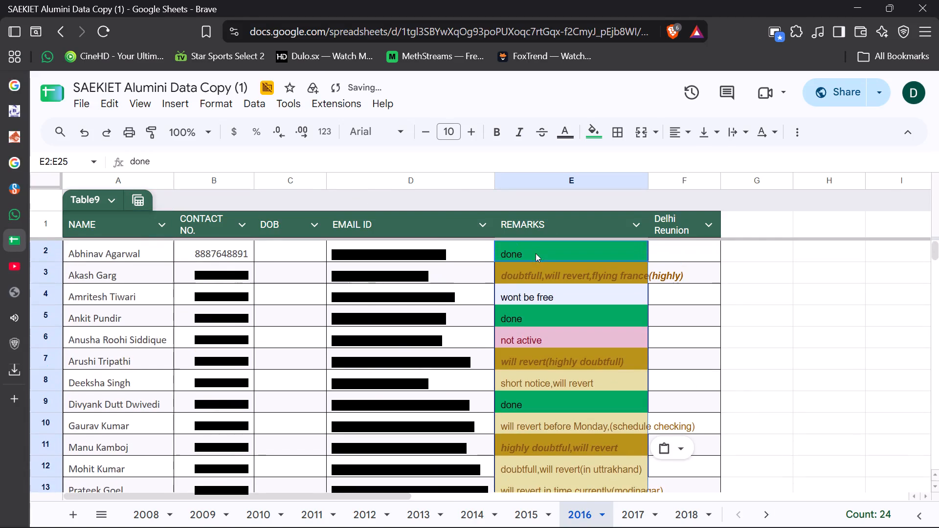
Widen the REMARKS column on the 2016 Google Sheet by about a third and look over the last rows.
drag(648, 185, 698, 185)
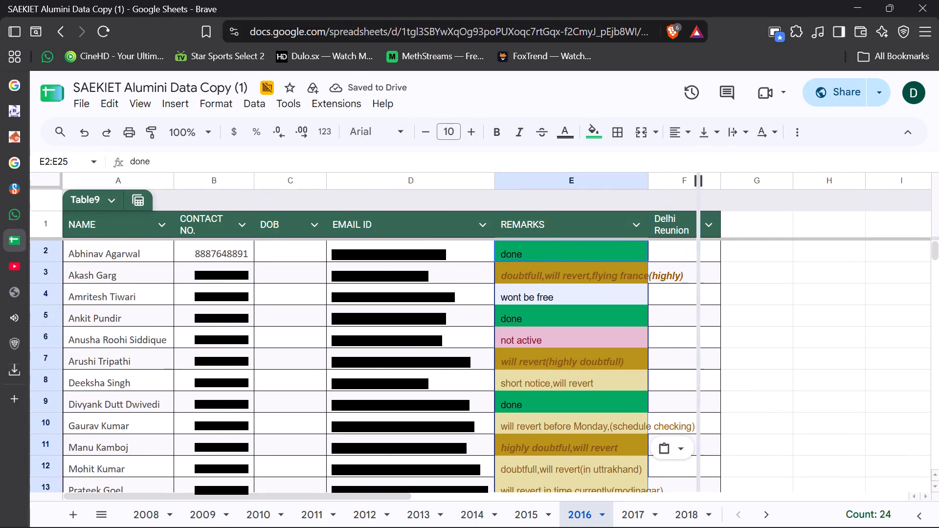
drag(698, 185, 699, 185)
scroll(626, 351, down, 5)
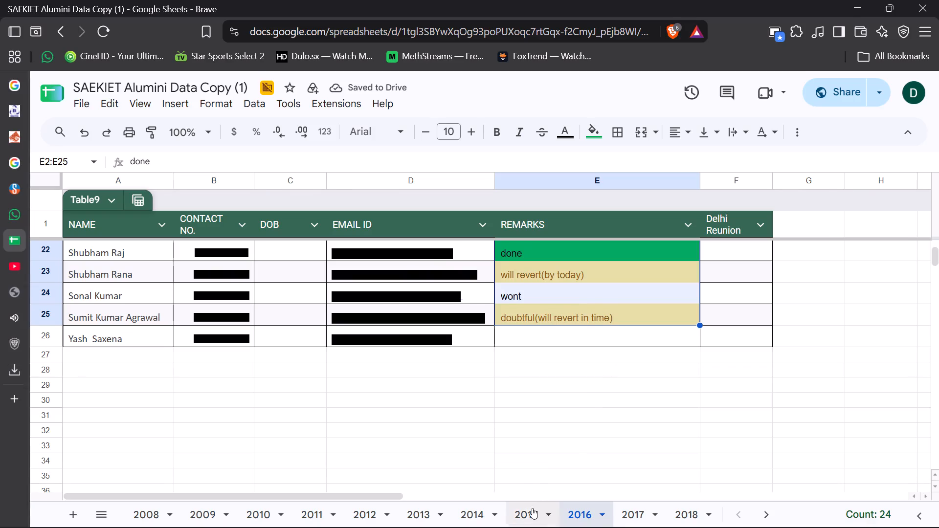
Copy the status counts in D27:E32 of the Excel 2016 sheet and paste them into the 2016 Google Sheet at D27.
click(543, 515)
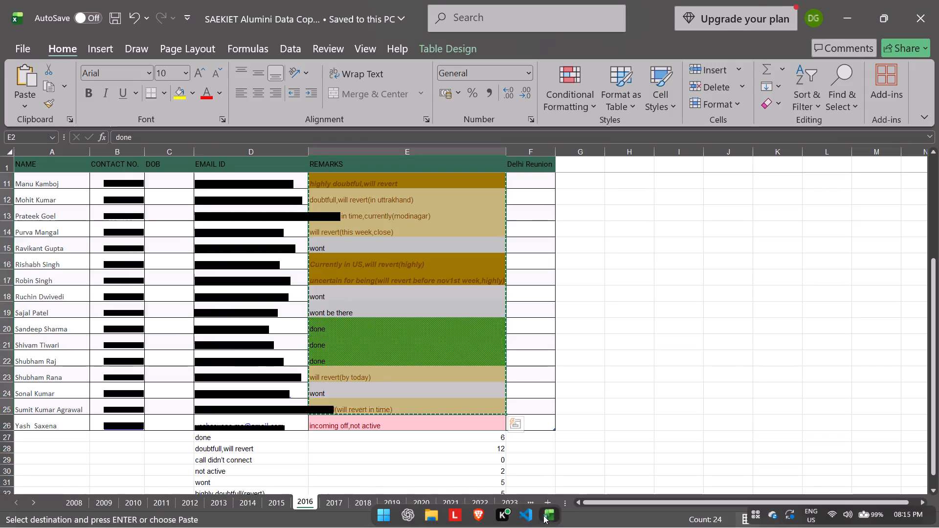
click(245, 435)
drag(245, 435, 341, 466)
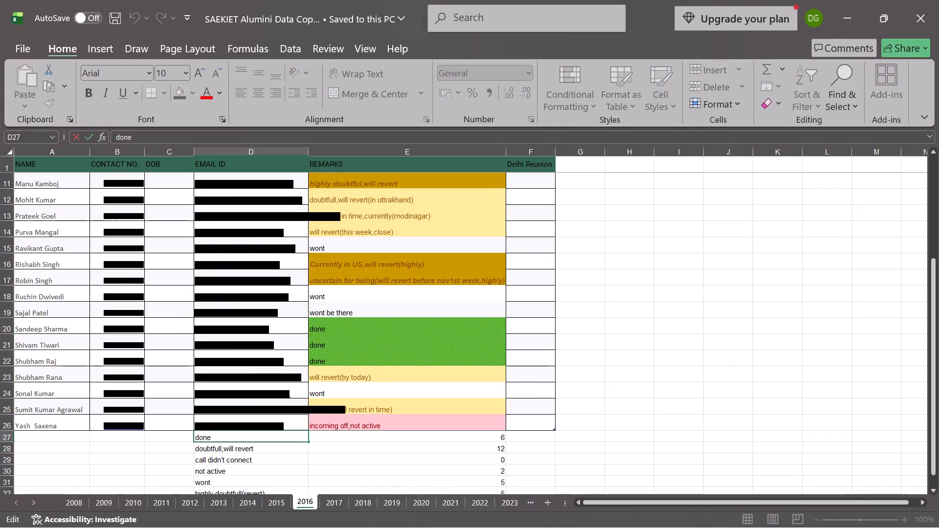
click(177, 436)
drag(203, 436, 371, 497)
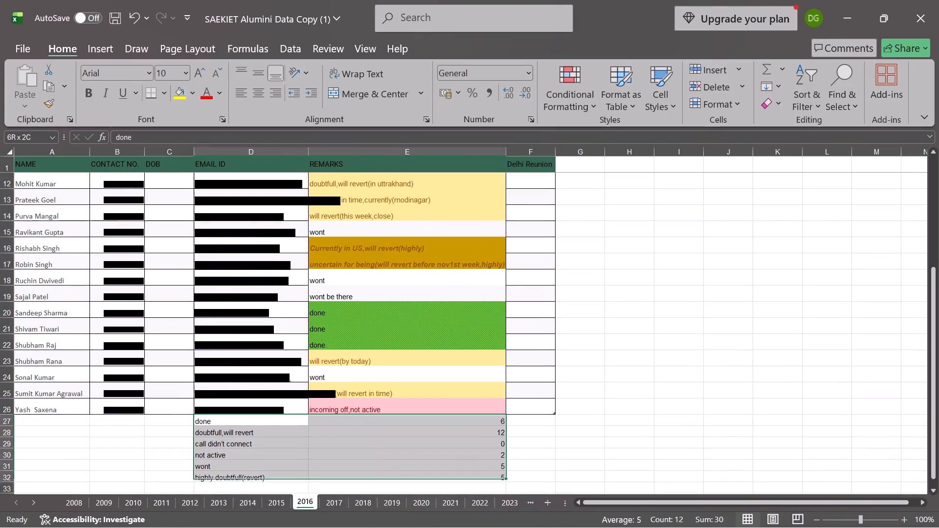
drag(371, 497, 389, 480)
key(ctrl+c)
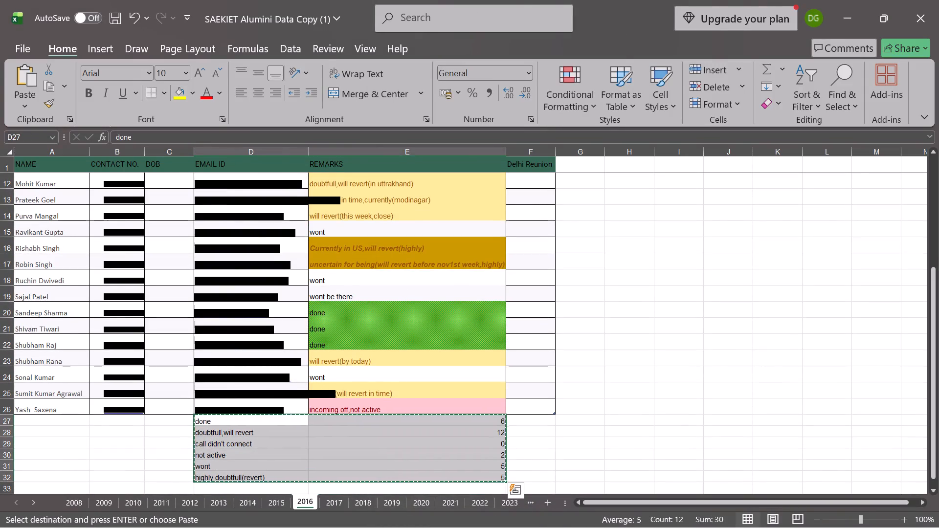
key(alt+Tab)
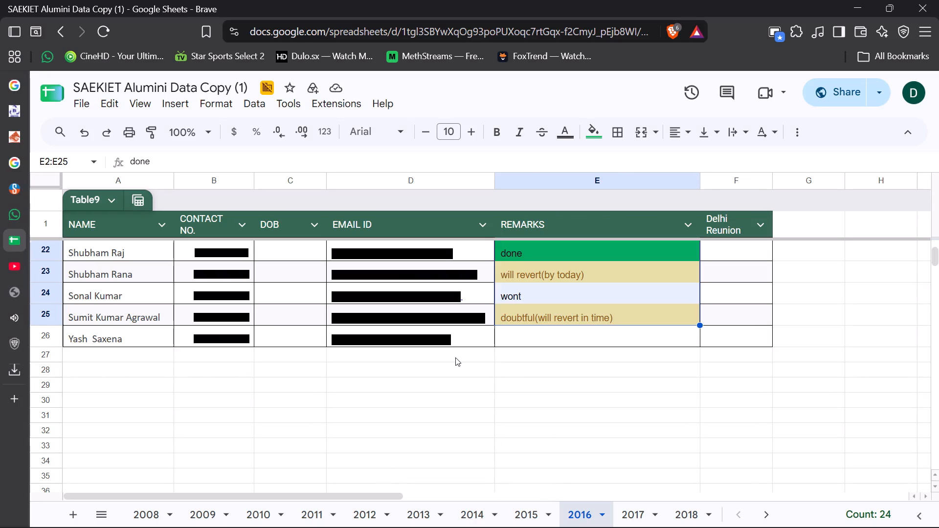
click(455, 357)
key(ctrl+v)
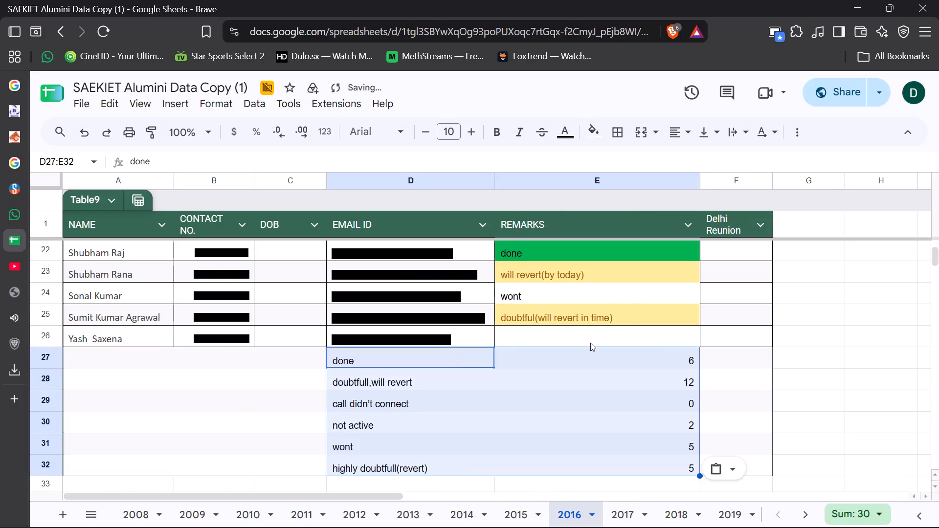
Deselect the pasted counts and save the Google Sheet.
click(767, 342)
click(844, 339)
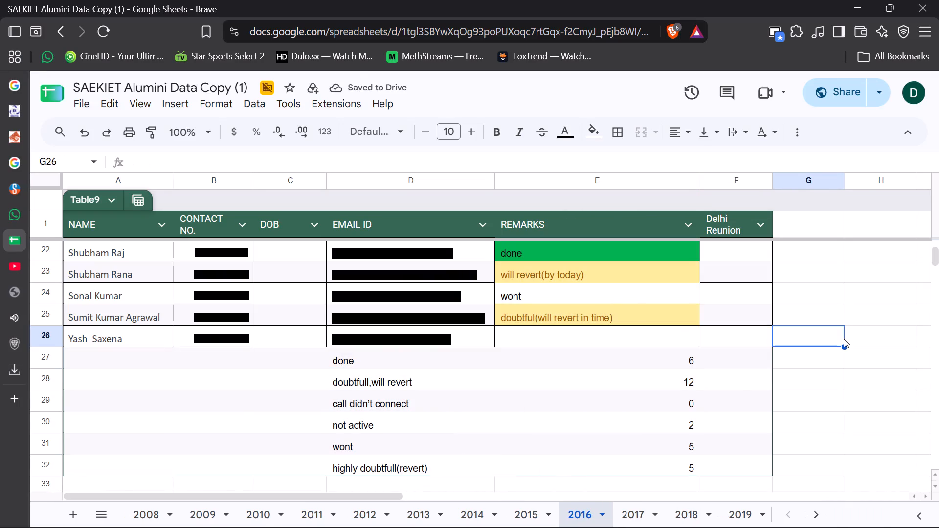
key(ctrl+s)
key(ctrl+s)
key(ctrl+s)
key(ctrl+s)
key(ctrl+s)
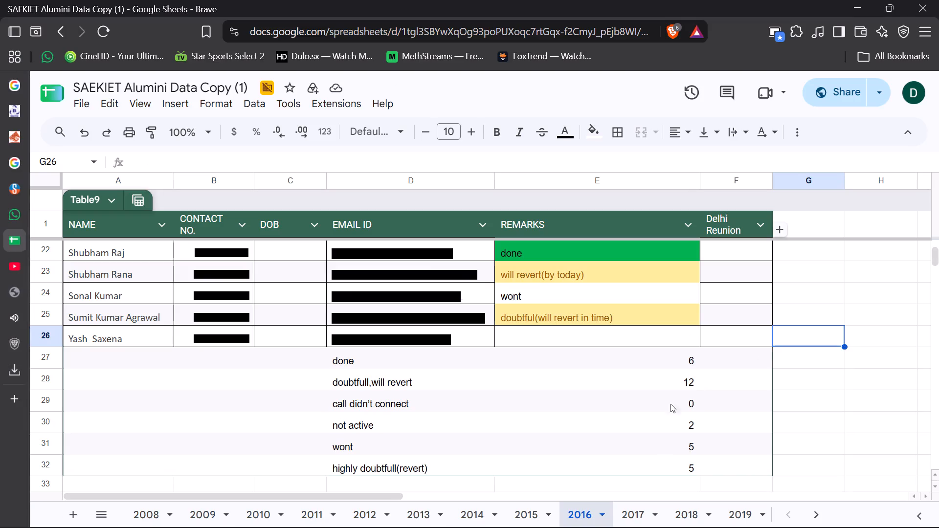
Set the sheet zoom to 75% and look over the 2016 remarks and the status counts below them.
scroll(670, 299, up, 8)
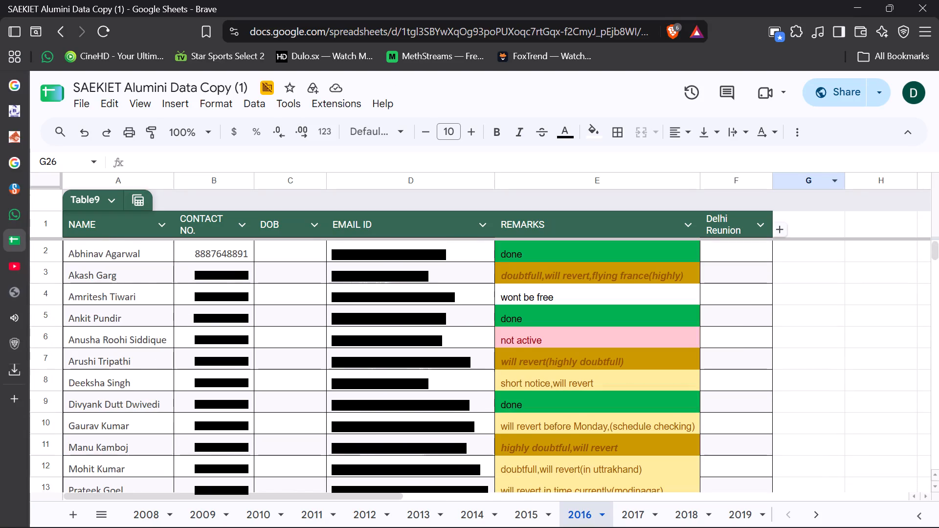
click(203, 139)
click(190, 181)
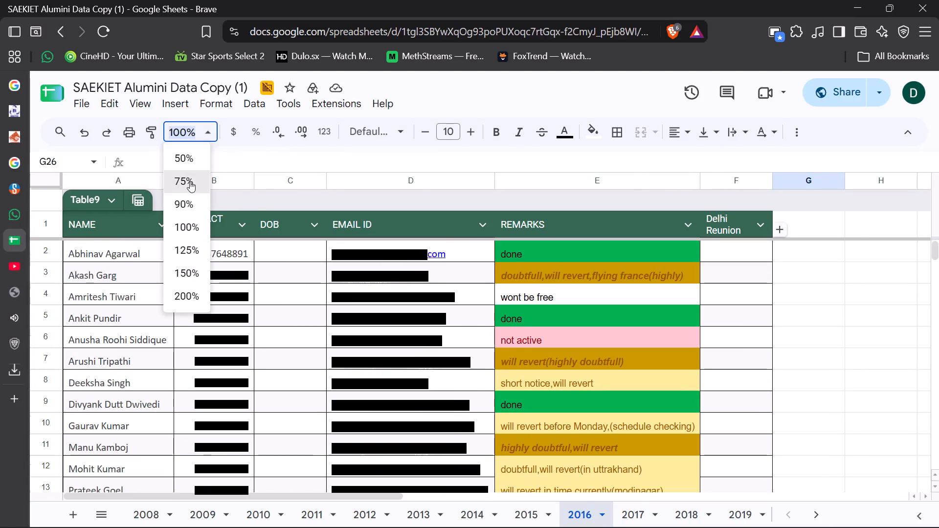
scroll(508, 303, down, 2)
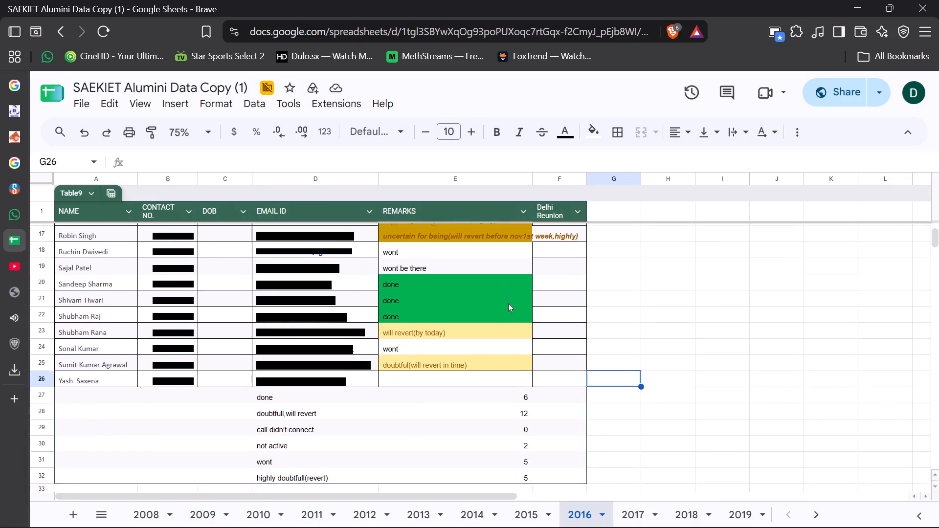
scroll(508, 303, up, 4)
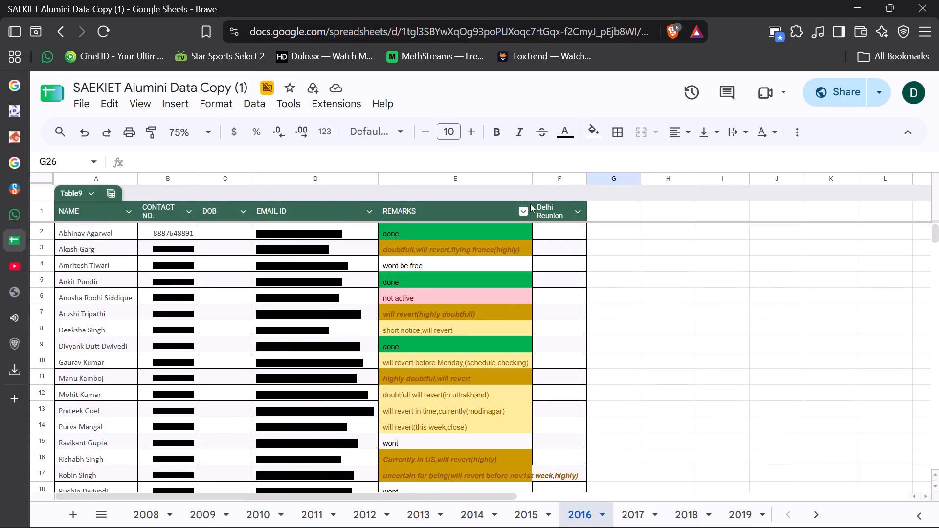
Widen the 2016 REMARKS column by about 40% to fit the longest remark, and look over the rows again.
drag(531, 178, 597, 190)
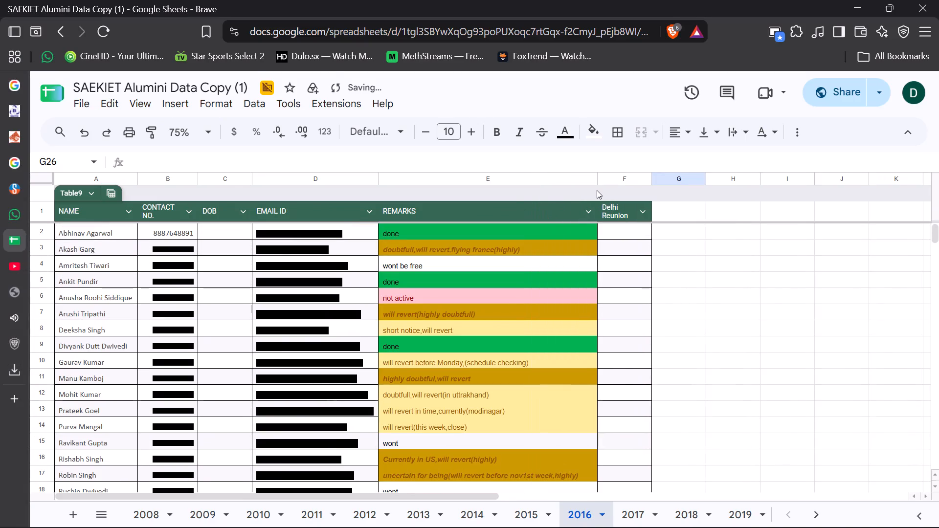
click(774, 313)
scroll(774, 313, up, 2)
scroll(774, 313, down, 4)
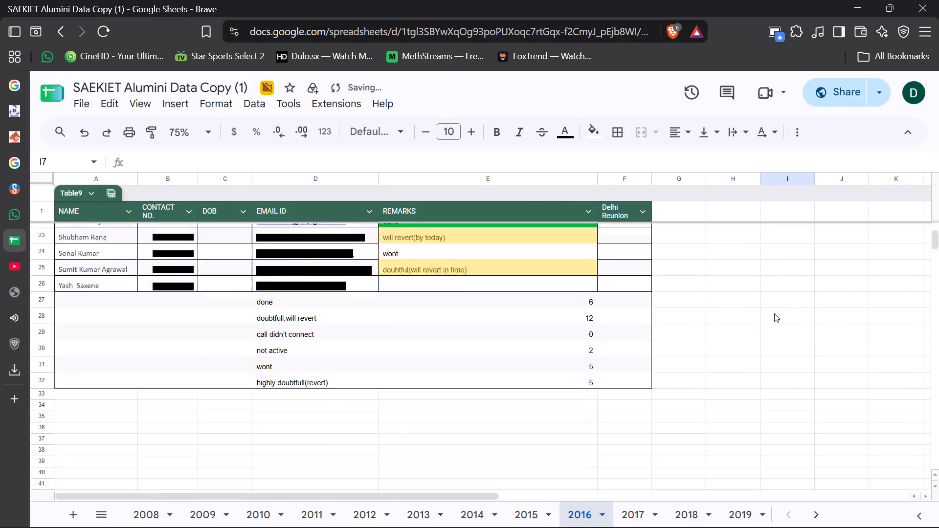
scroll(774, 313, up, 4)
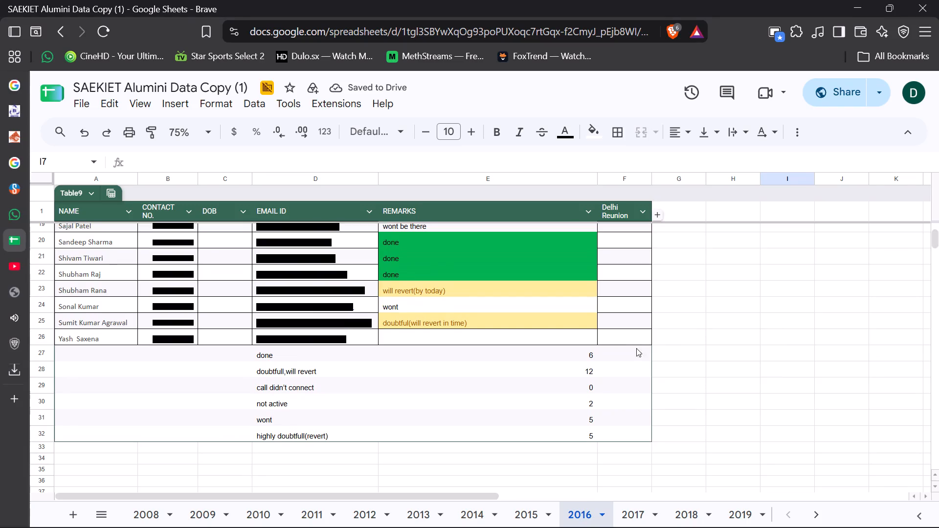
Enter the remark "not active" for the last alumnus in the 2016 sheet, in cell E26.
click(521, 335)
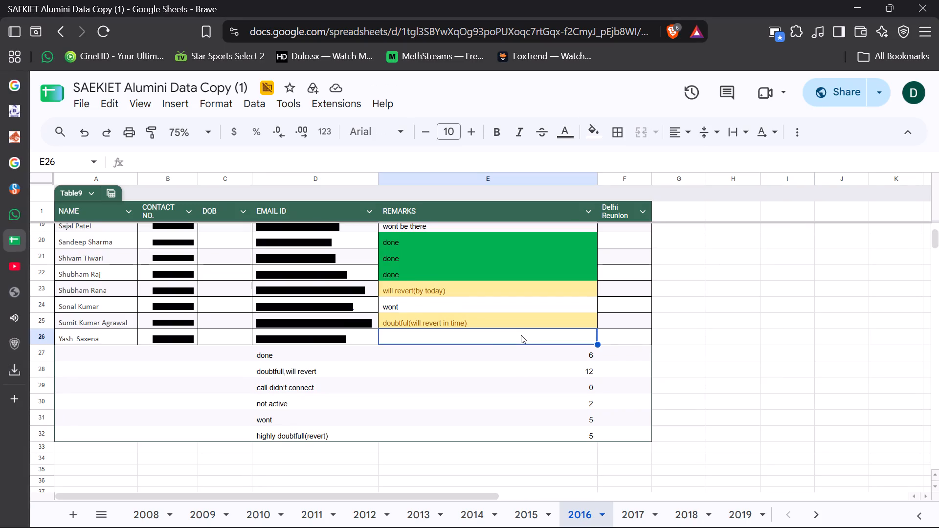
click(487, 339)
text(not)
key(space)
key(Return)
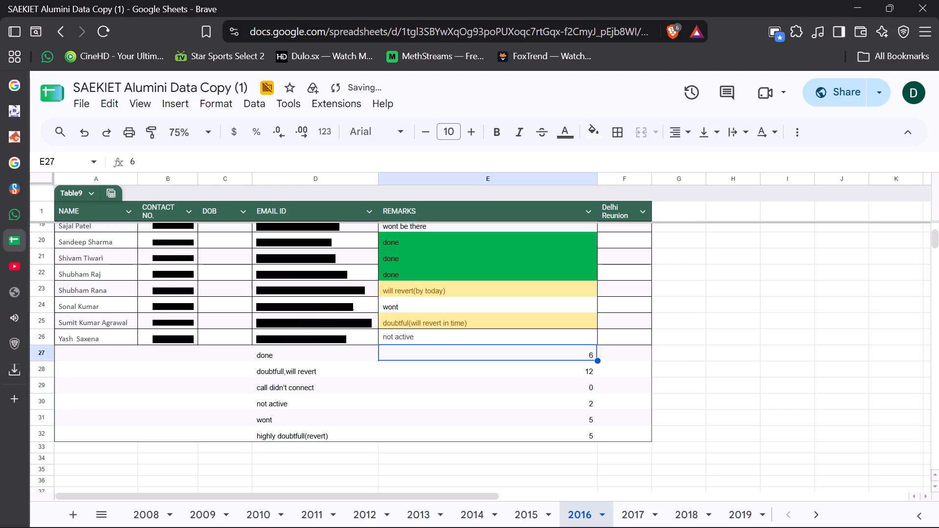
Review the 2016 remarks against the status counts listed below them in rows 27 to 32.
scroll(762, 418, up, 4)
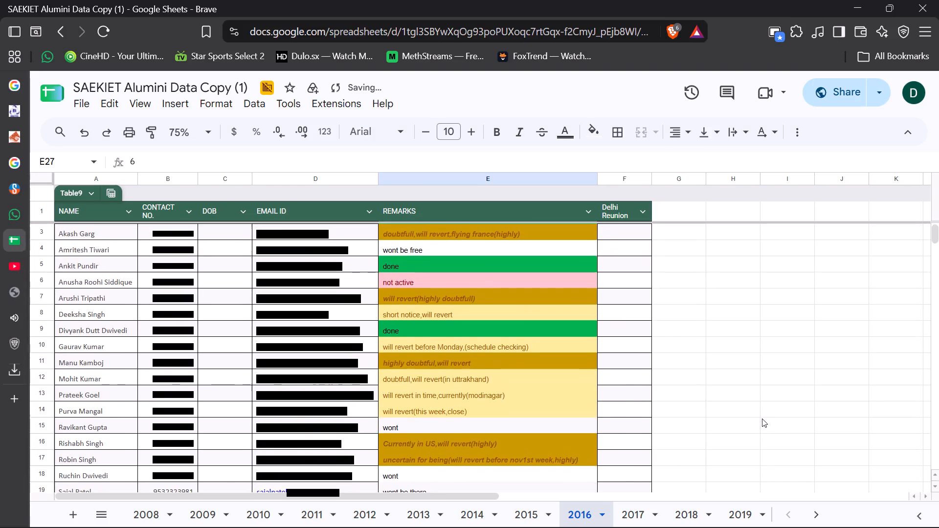
scroll(762, 418, down, 2)
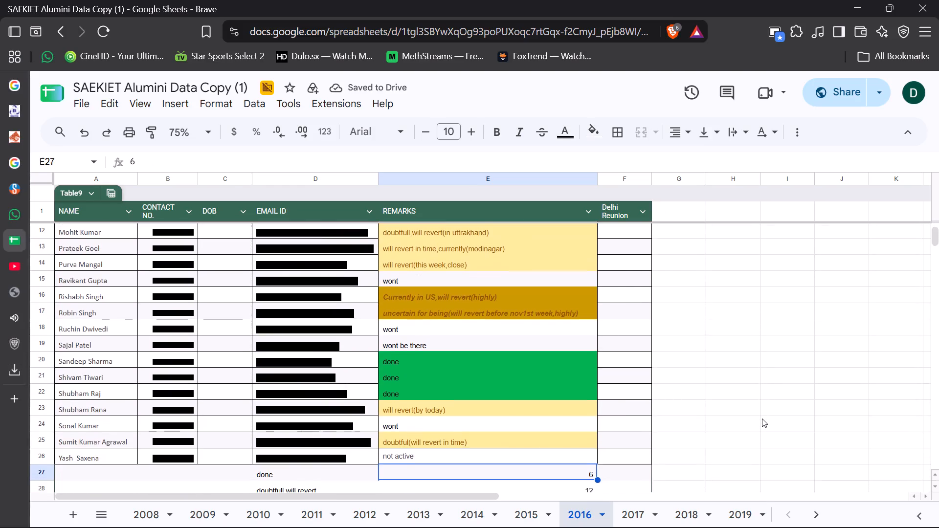
scroll(762, 418, down, 1)
scroll(637, 443, down, 2)
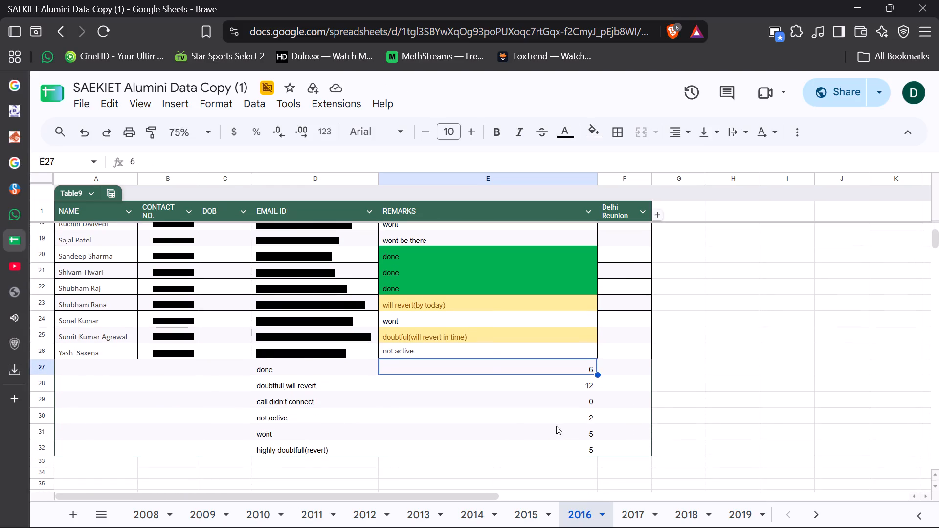
click(525, 439)
scroll(528, 408, up, 2)
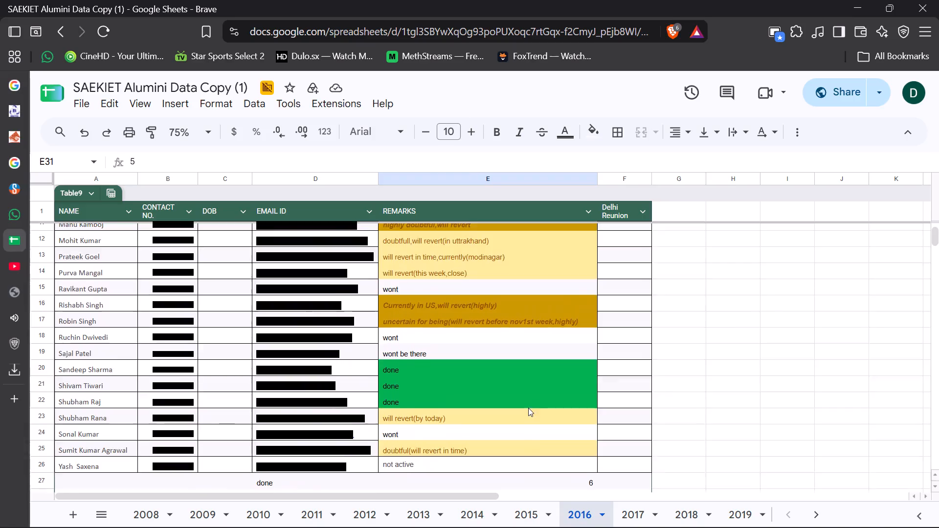
scroll(528, 408, down, 2)
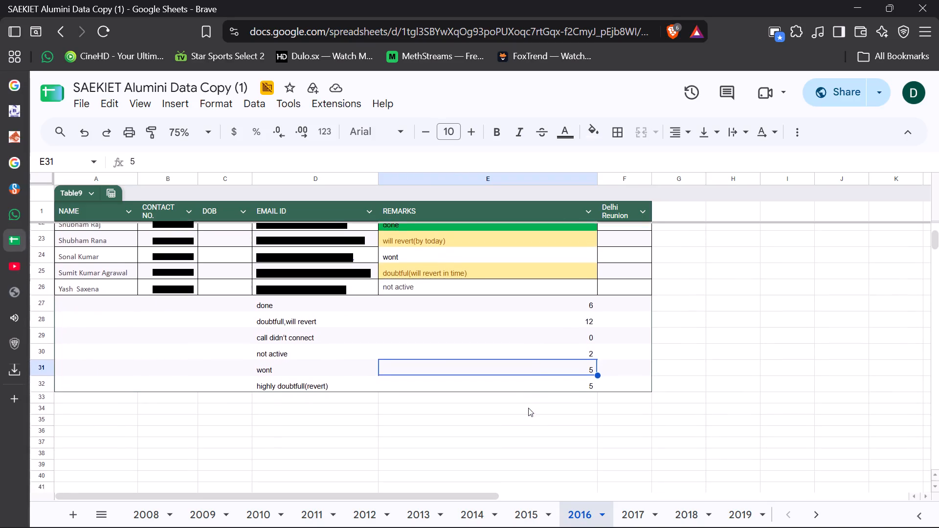
scroll(528, 408, down, 1)
click(561, 419)
click(737, 314)
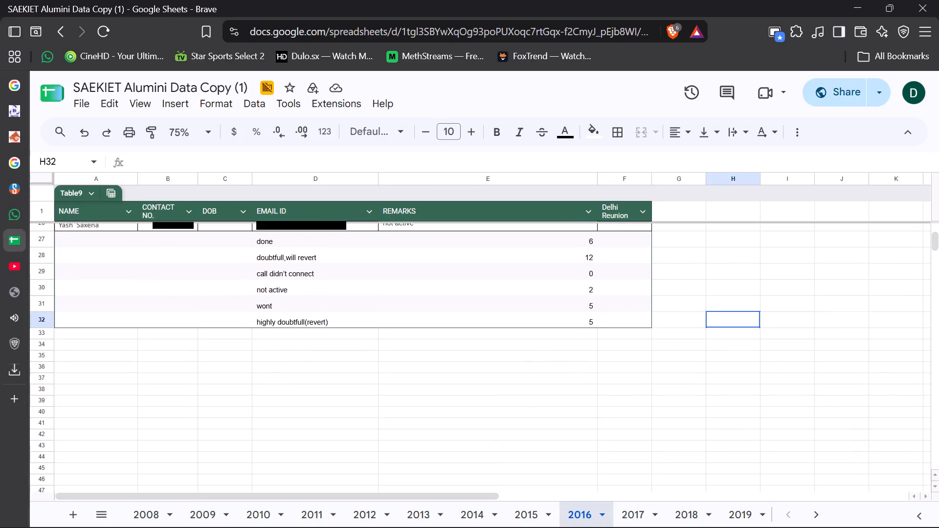
scroll(737, 314, up, 3)
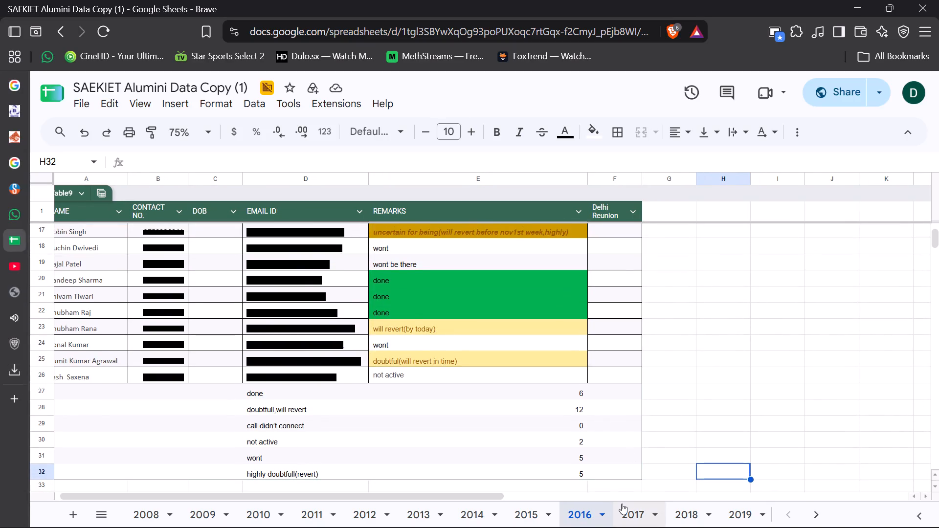
Switch to the 2017 sheet and look over its color-coded remarks and the status counts beside the table.
click(622, 504)
scroll(607, 361, down, 1)
click(607, 361)
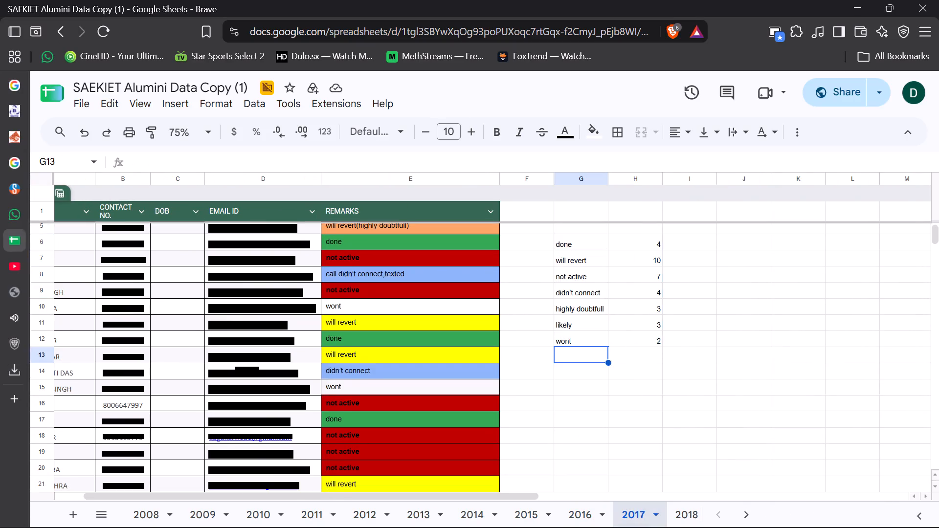
scroll(633, 427, down, 3)
scroll(633, 427, right, 5)
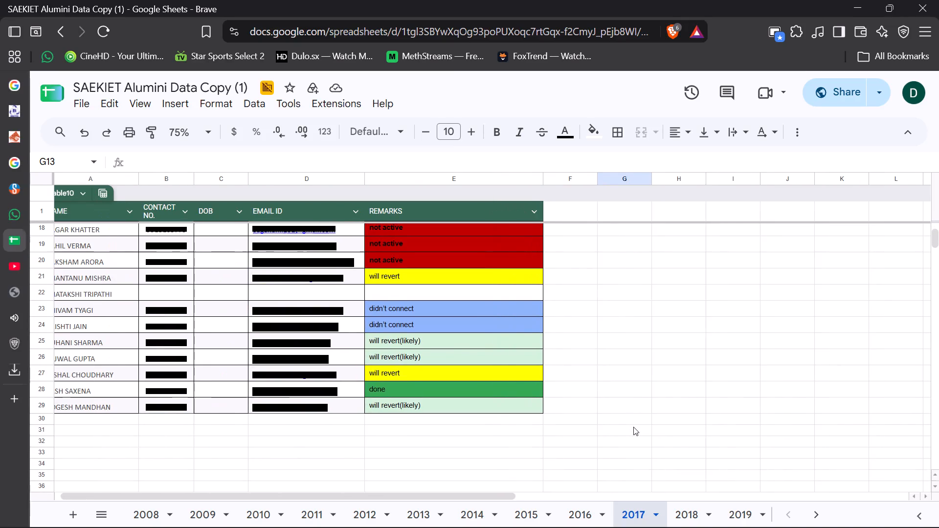
scroll(633, 427, up, 4)
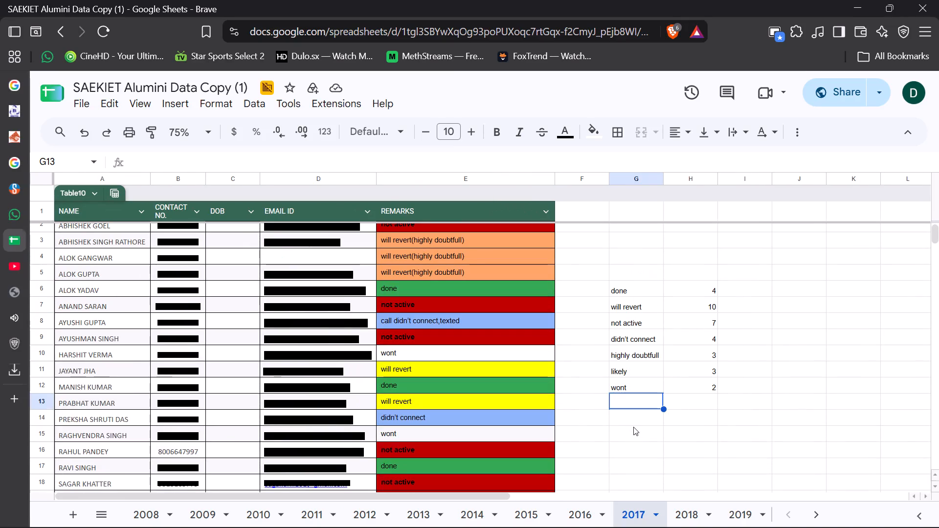
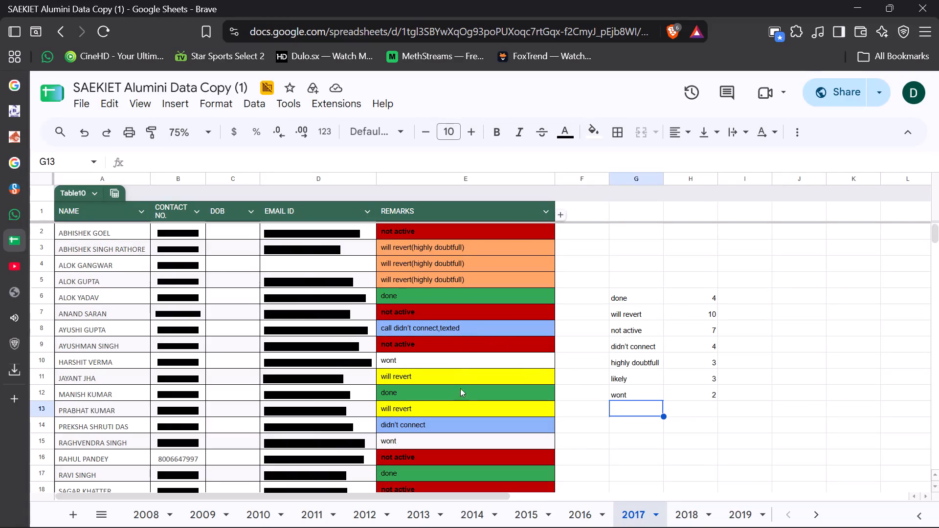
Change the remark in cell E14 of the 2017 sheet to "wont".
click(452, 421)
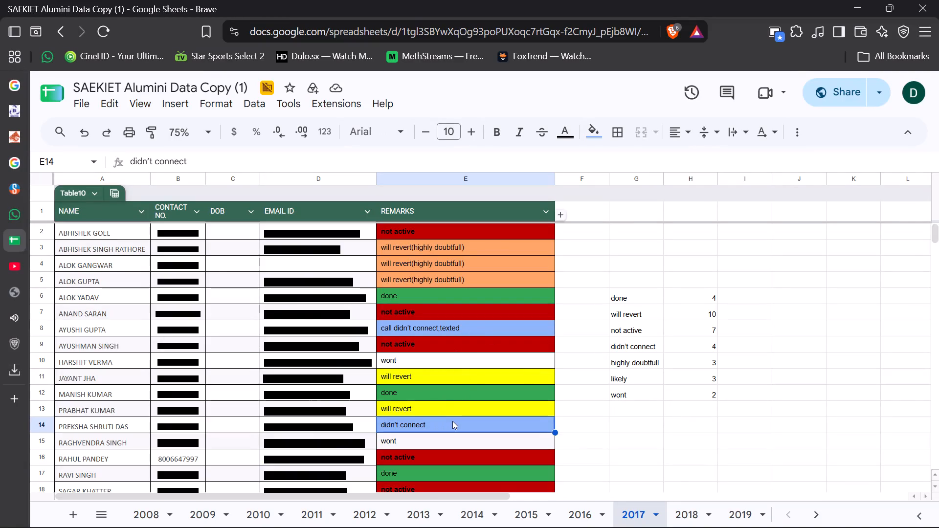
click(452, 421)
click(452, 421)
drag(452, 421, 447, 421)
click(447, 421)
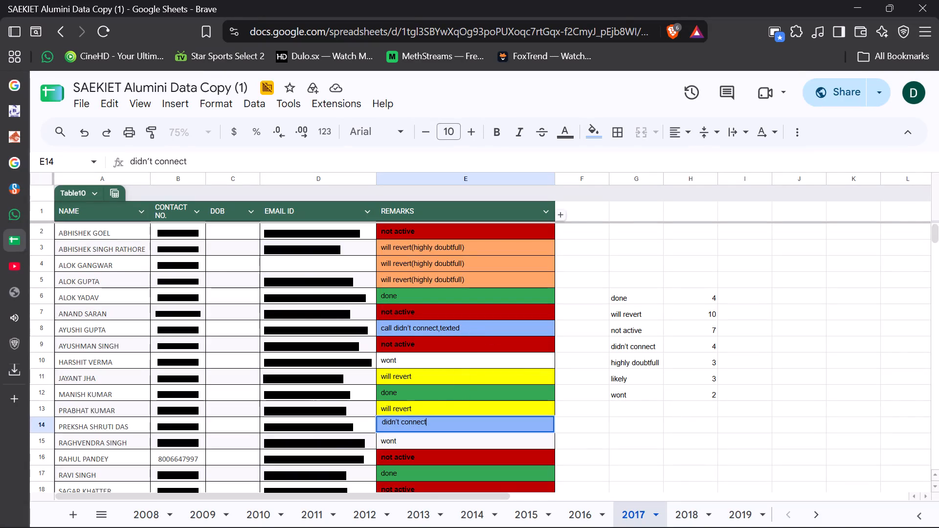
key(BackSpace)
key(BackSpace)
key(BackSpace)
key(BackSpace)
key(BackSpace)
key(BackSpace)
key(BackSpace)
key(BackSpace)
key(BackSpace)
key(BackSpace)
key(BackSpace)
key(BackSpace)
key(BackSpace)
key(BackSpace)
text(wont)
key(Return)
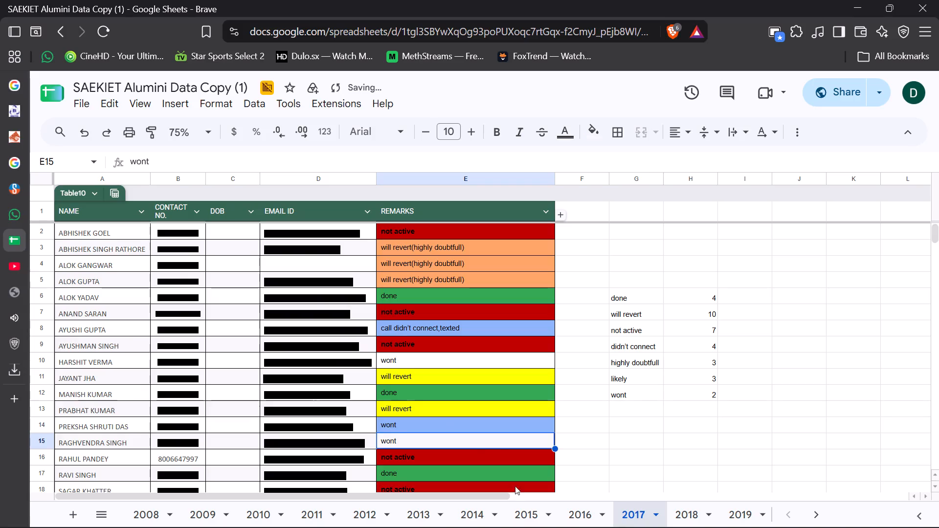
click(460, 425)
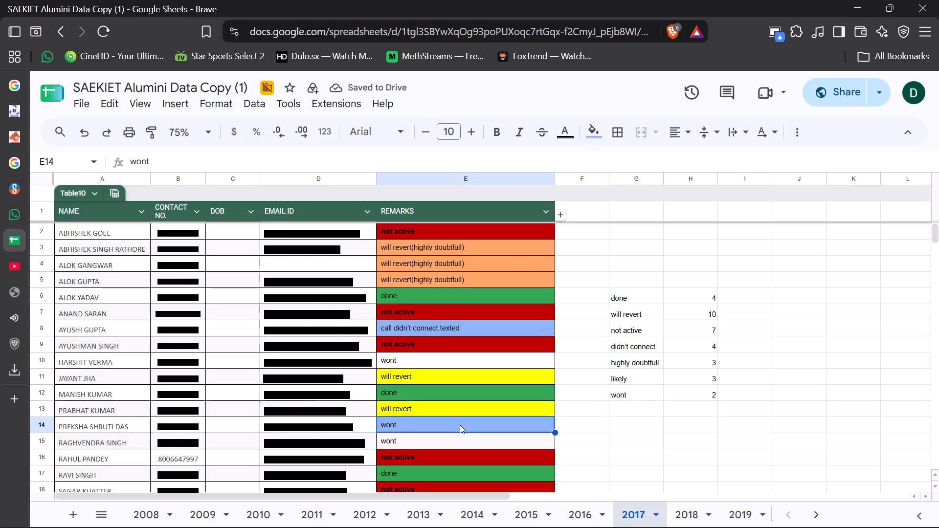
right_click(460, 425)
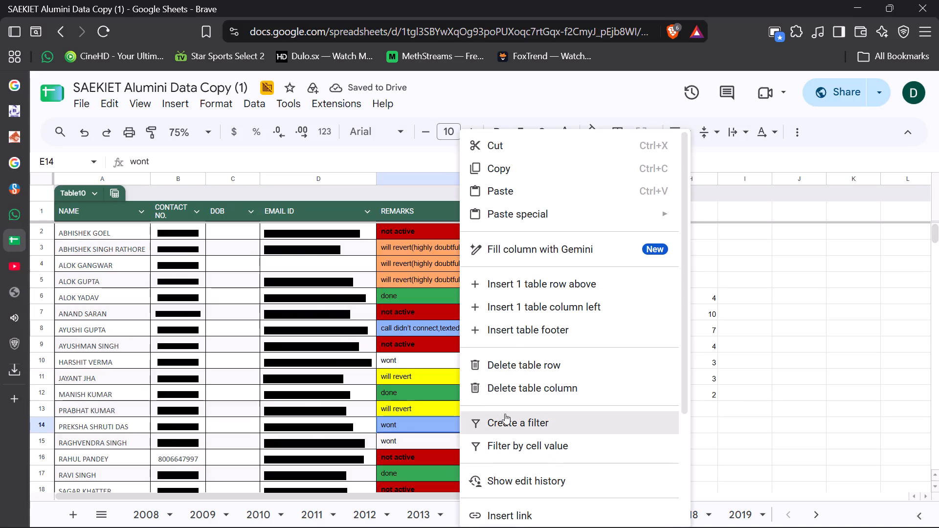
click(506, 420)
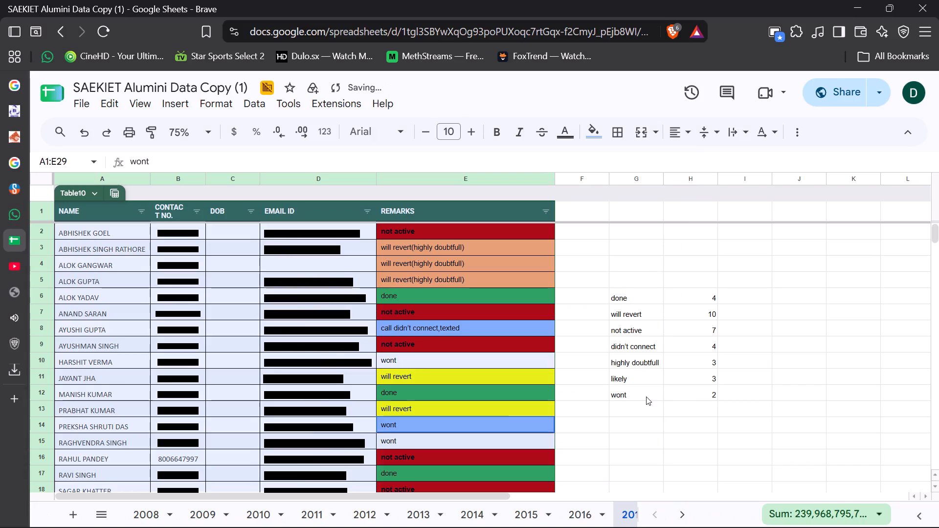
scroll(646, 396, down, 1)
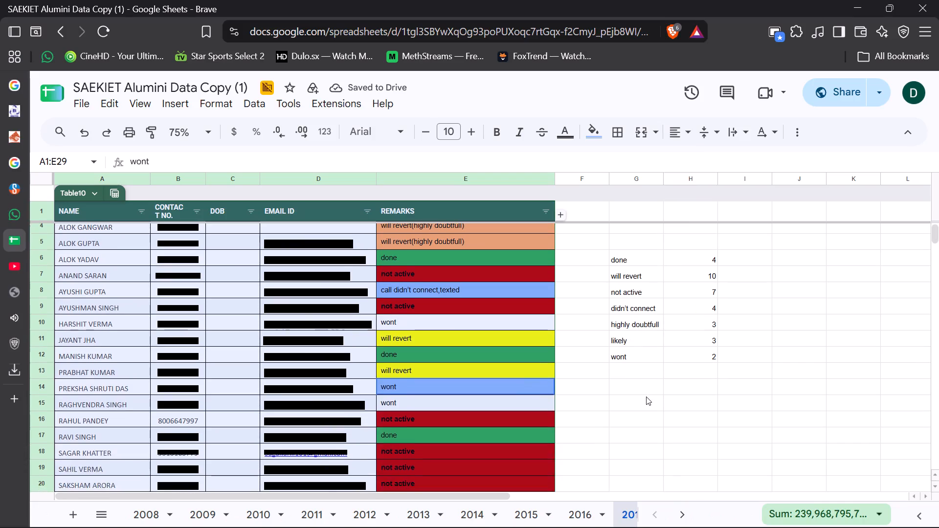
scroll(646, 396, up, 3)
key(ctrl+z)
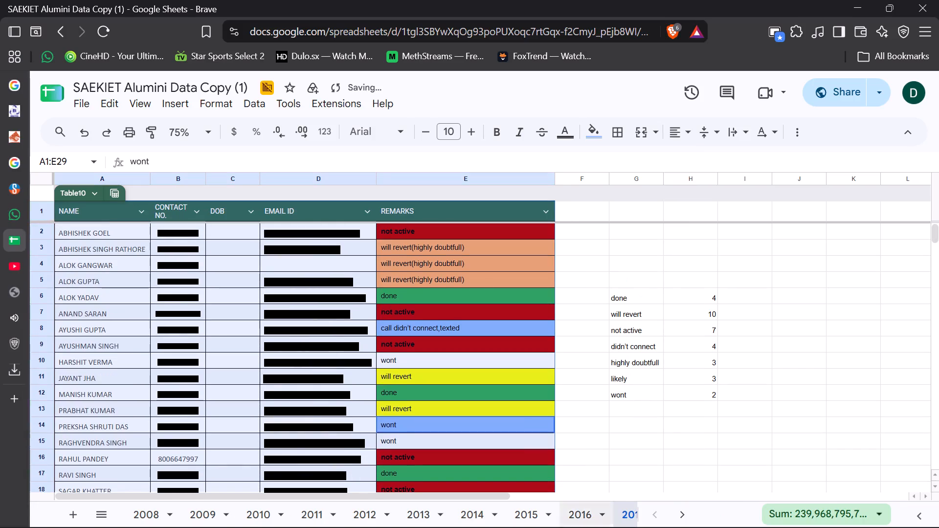
Switch to the Excel workbook and change the remark in cell E14 of its 2017 sheet to "wont".
click(553, 510)
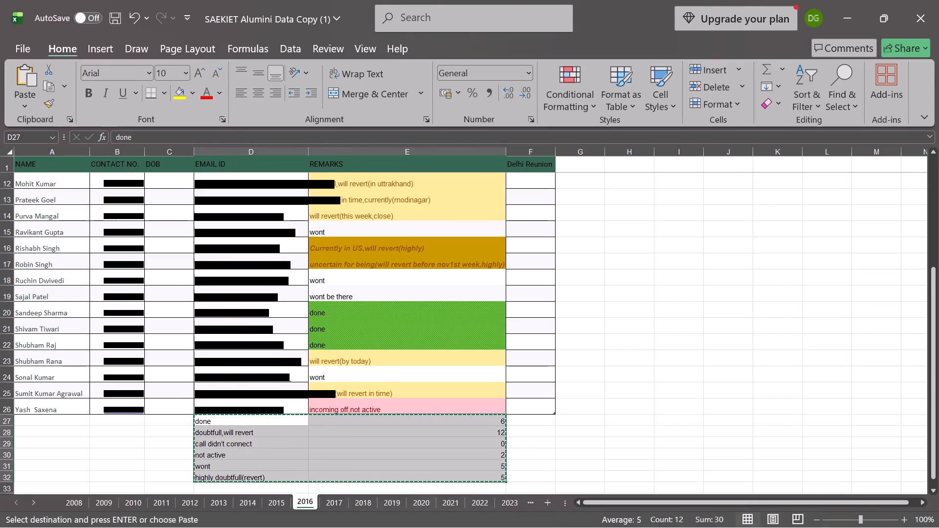
scroll(391, 240, up, 1)
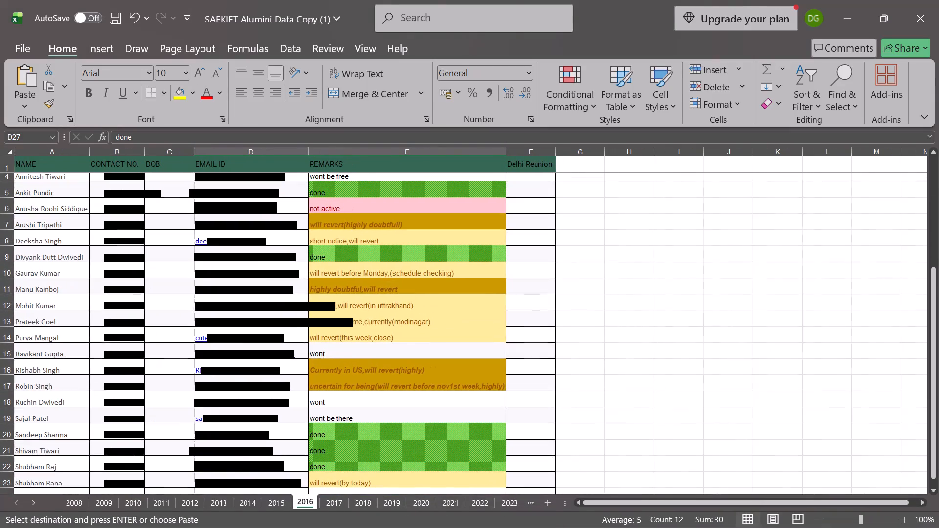
click(337, 505)
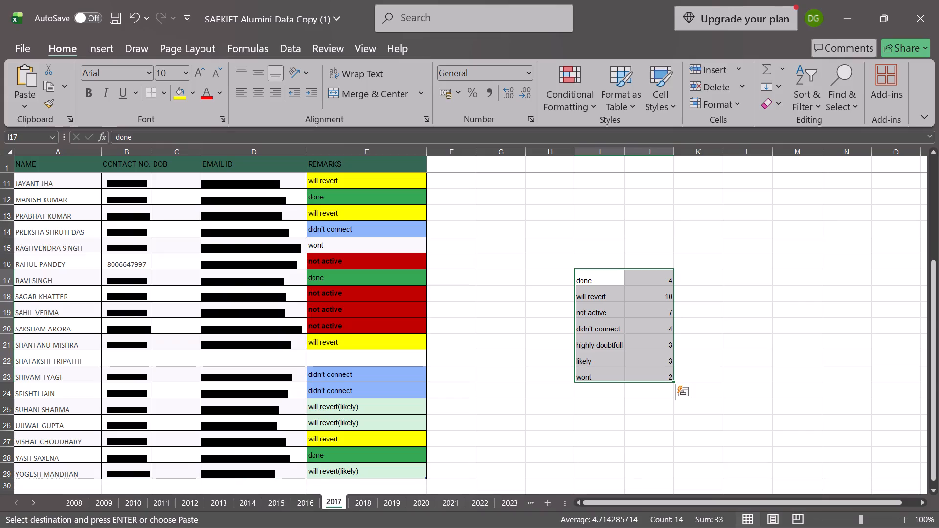
click(372, 230)
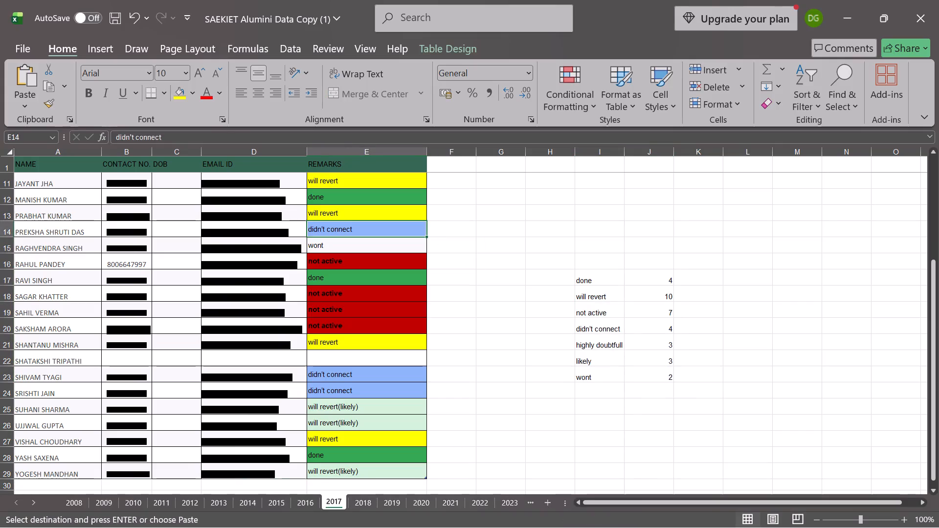
drag(372, 230, 309, 227)
text(won)
key(t)
key(Return)
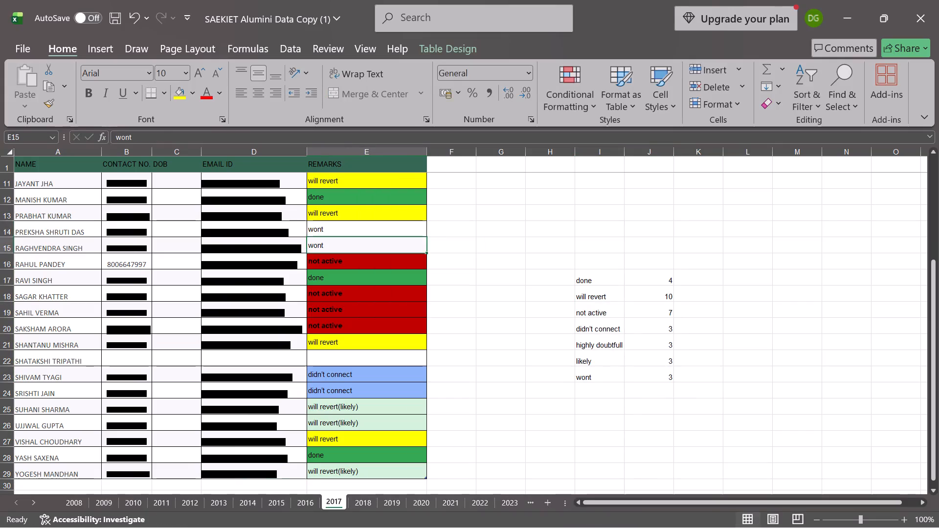
Copy the "wont" remark with its formatting from Excel cell E14 and paste it over cell E14 in the Google Sheets 2017 sheet.
scroll(366, 223, up, 3)
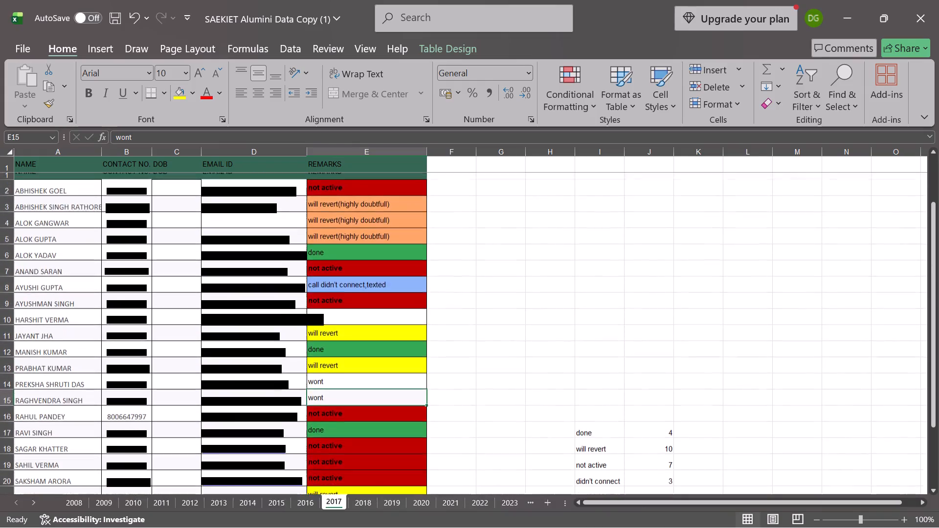
click(364, 186)
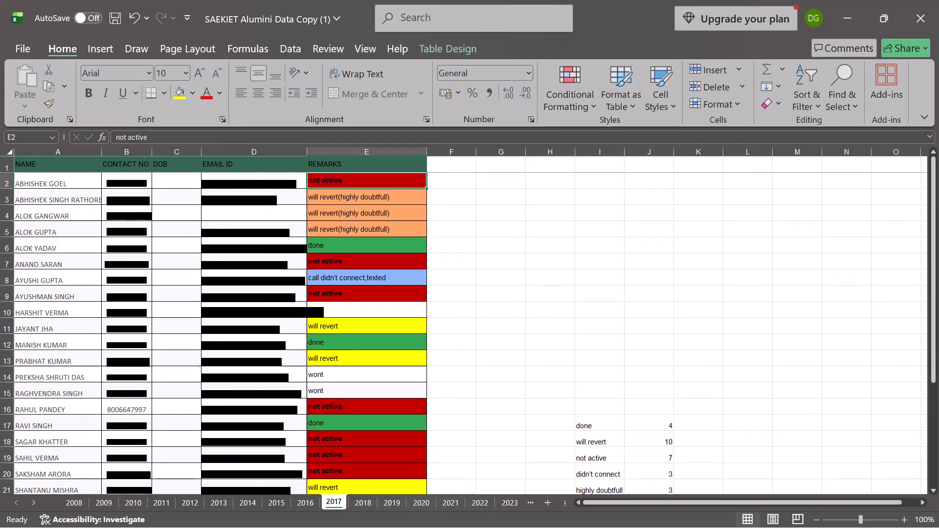
click(369, 376)
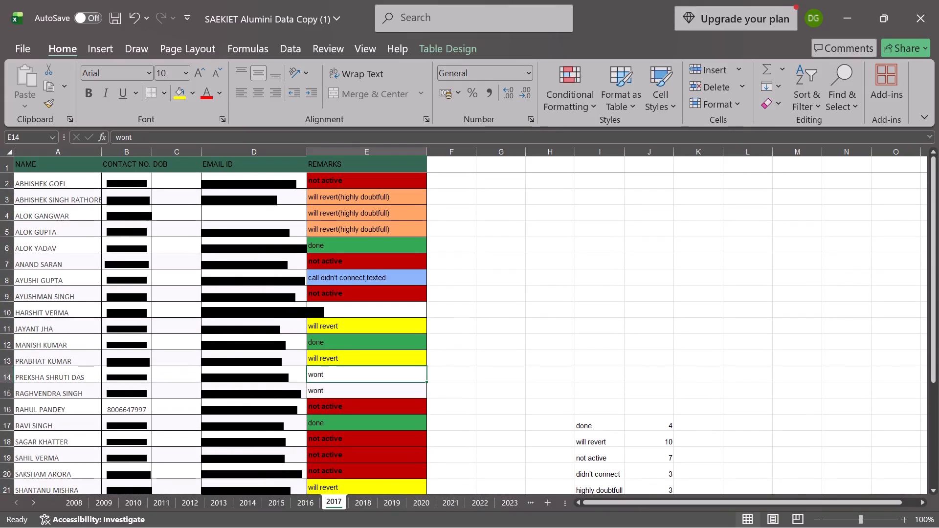
key(ctrl+c)
key(alt+Tab)
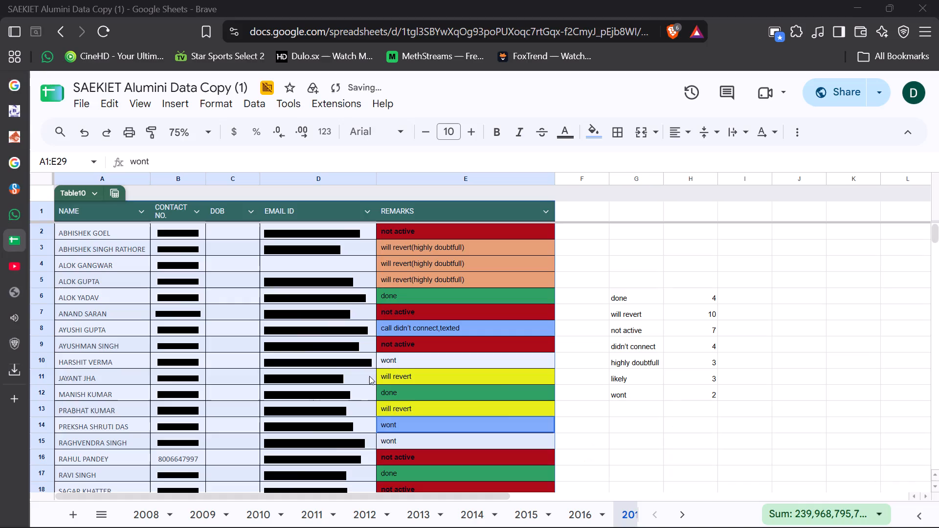
click(526, 420)
key(ctrl+v)
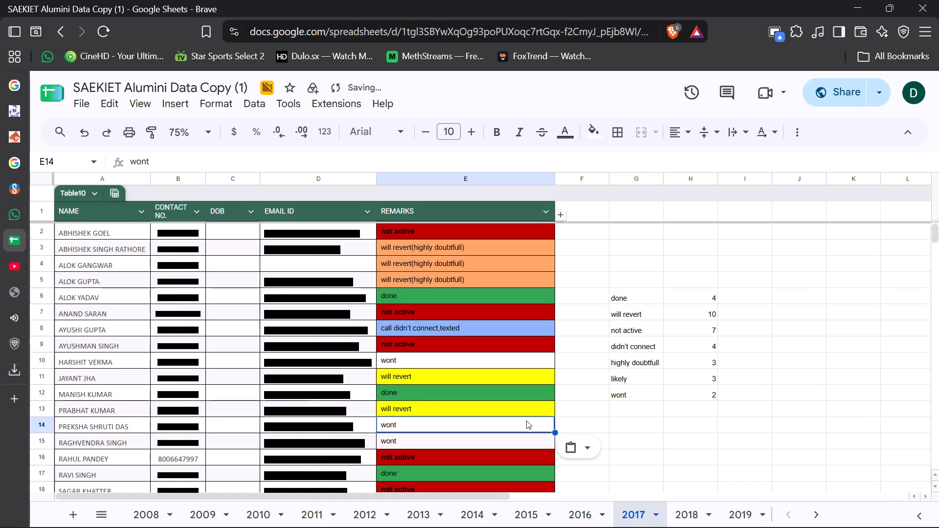
Look over the remarks down the 2017 sheet and the status counts beside the table.
click(691, 452)
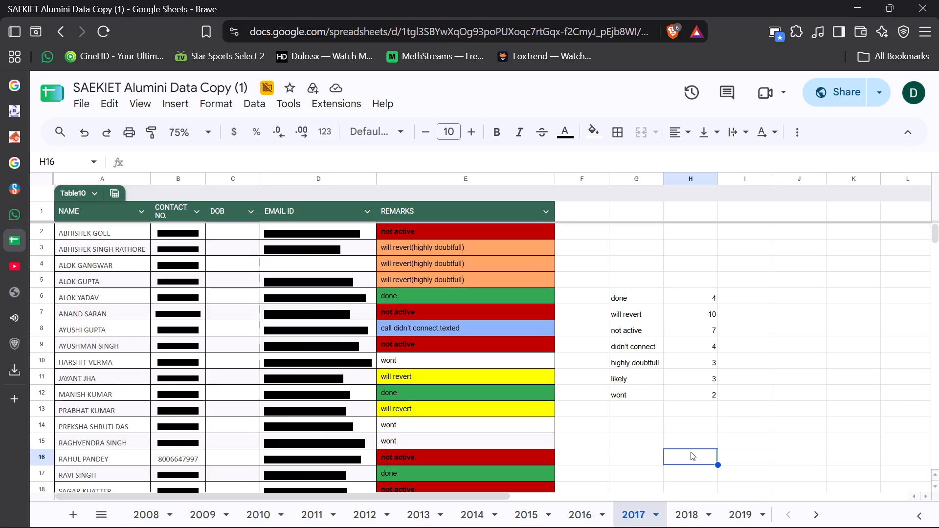
scroll(691, 452, down, 2)
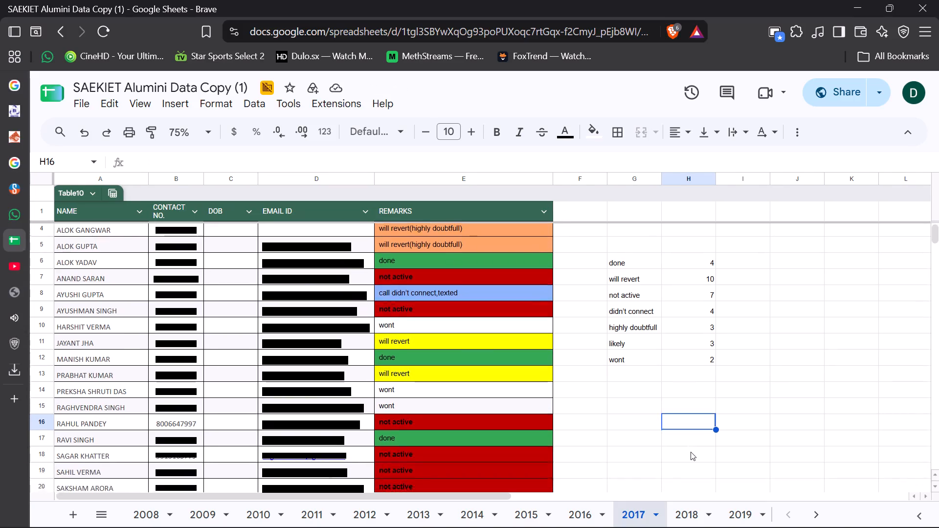
scroll(691, 452, down, 2)
scroll(691, 452, up, 6)
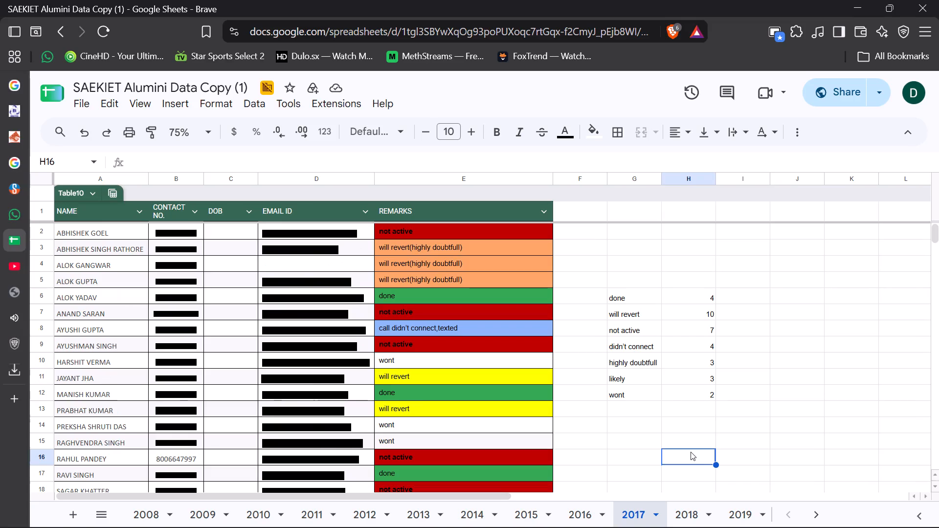
Switch to the Excel workbook and check its 2017 remarks for gaps against the status counts beside them.
key(alt+Tab)
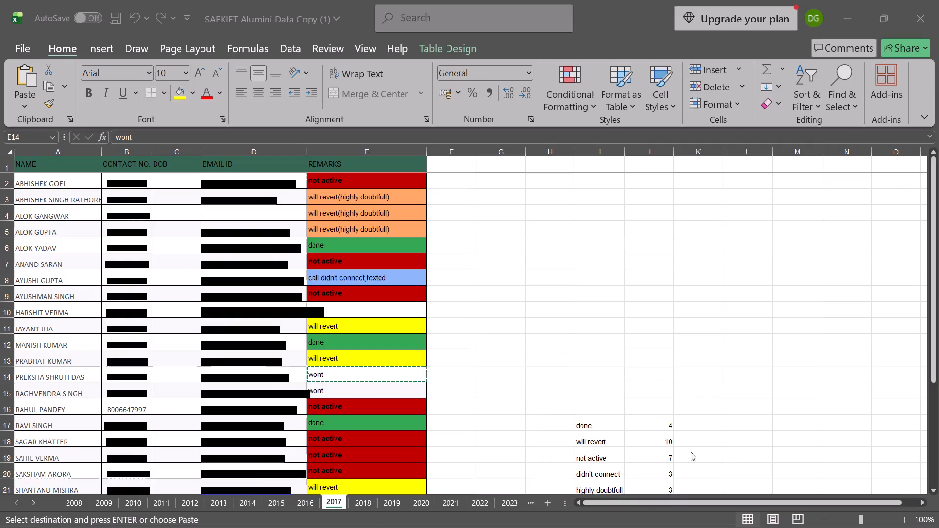
drag(691, 452, 676, 410)
click(670, 346)
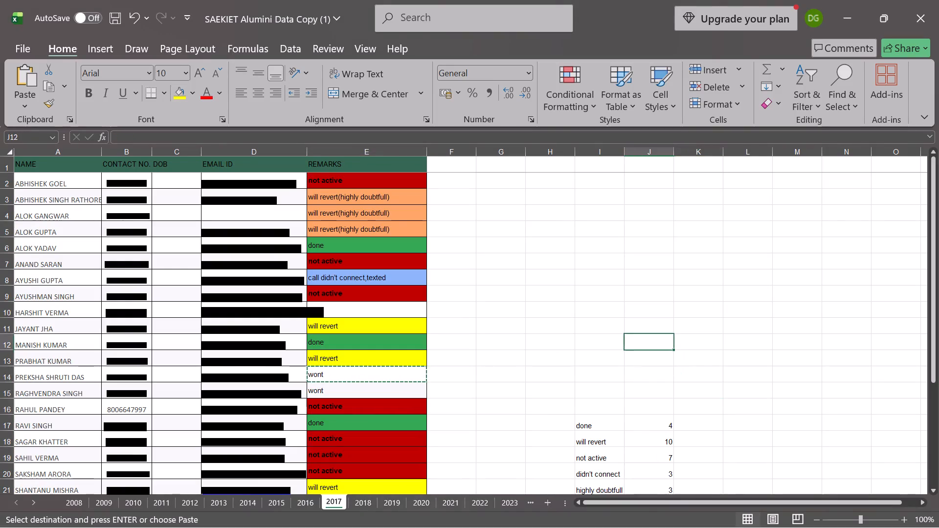
click(469, 396)
click(392, 374)
click(392, 374)
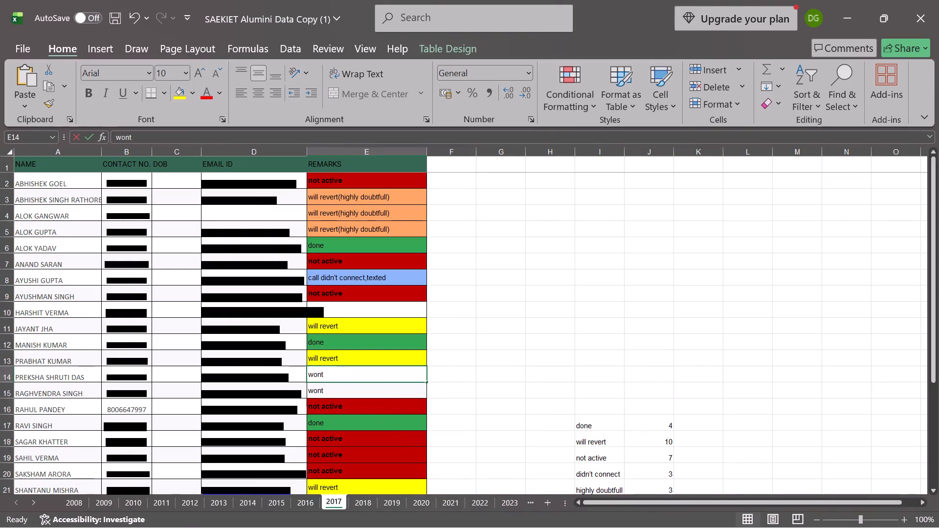
click(552, 379)
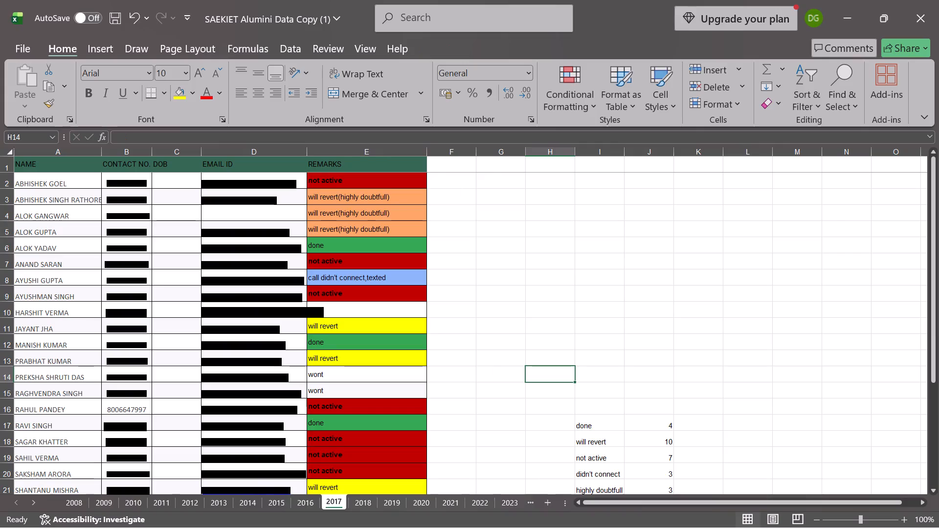
scroll(552, 379, down, 1)
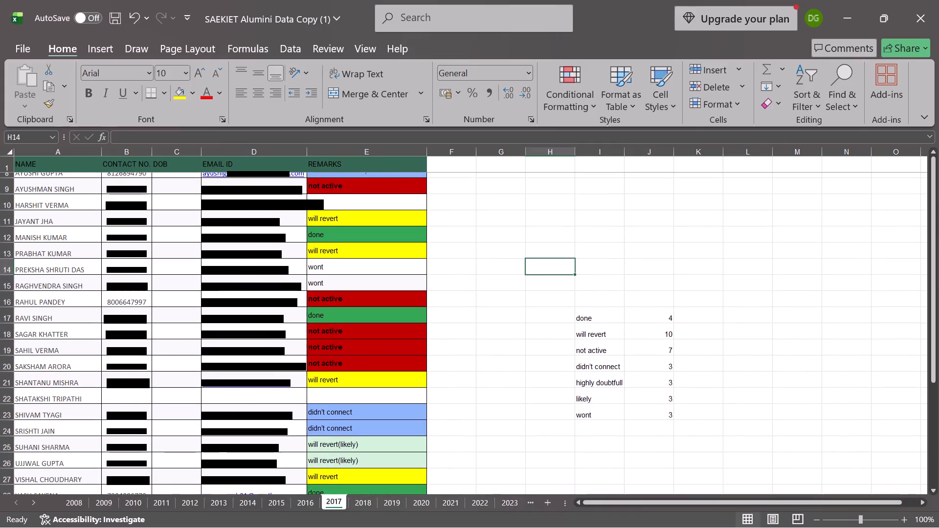
scroll(552, 379, down, 1)
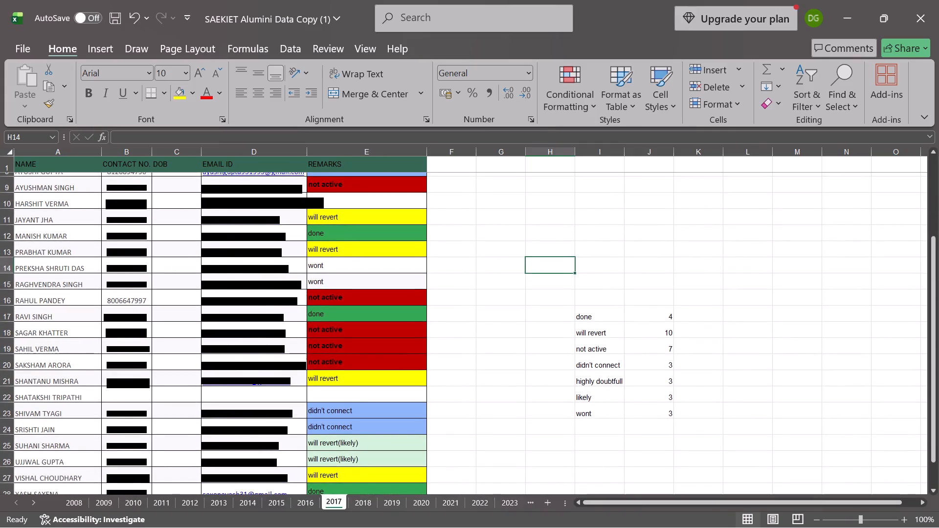
scroll(552, 379, down, 1)
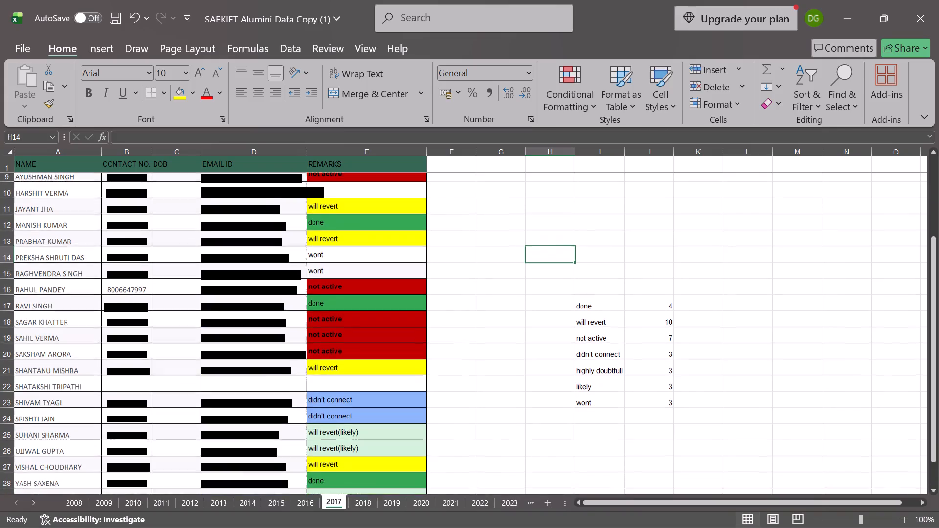
scroll(552, 379, down, 1)
scroll(552, 379, up, 3)
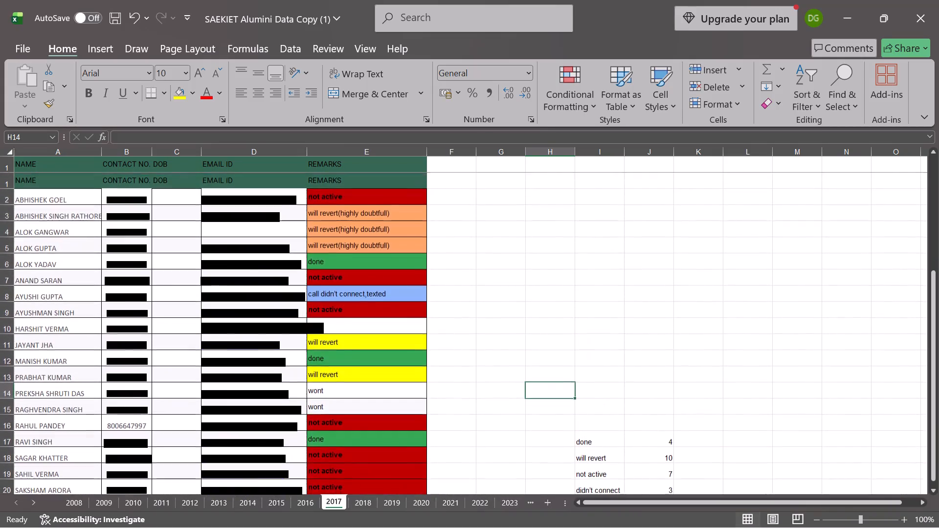
scroll(552, 379, down, 1)
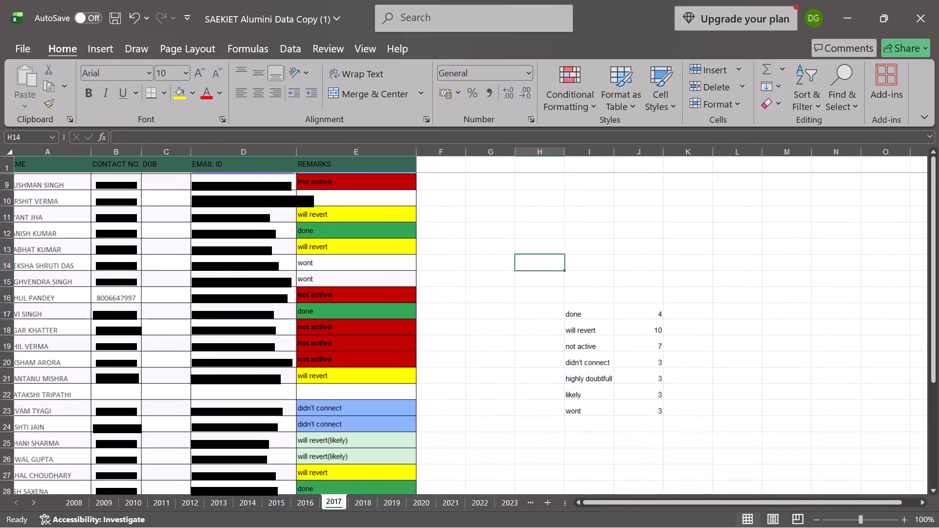
scroll(552, 379, down, 1)
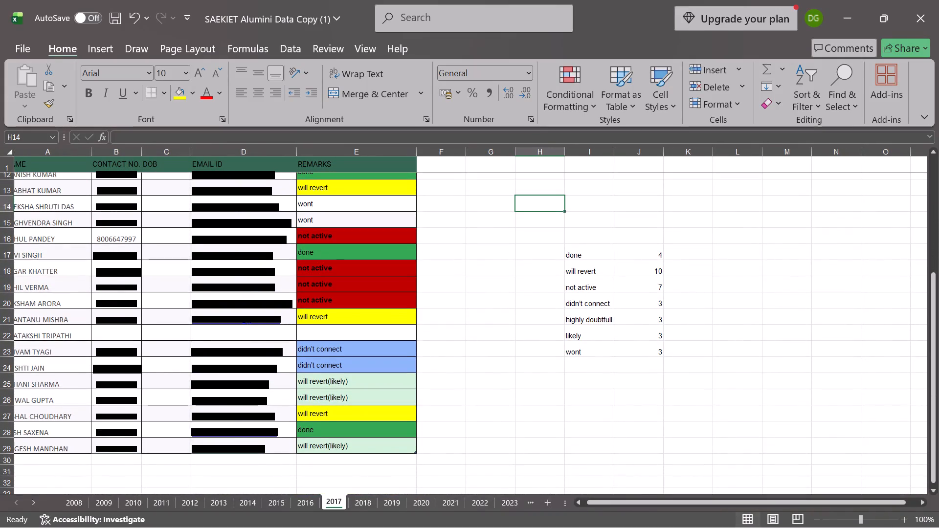
scroll(324, 336, right, 2)
Enter the remark "not active" in the empty cell E22 of the Excel 2017 sheet.
click(336, 335)
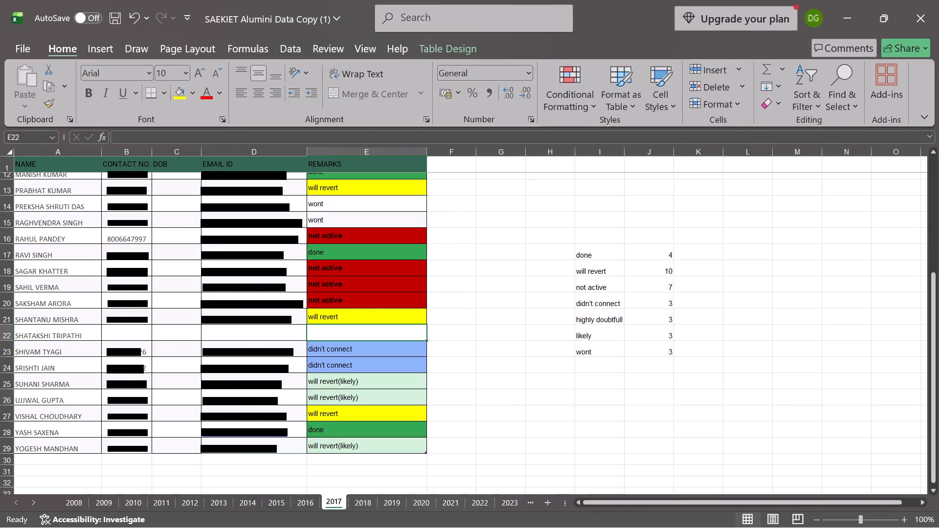
text(not)
key(space)
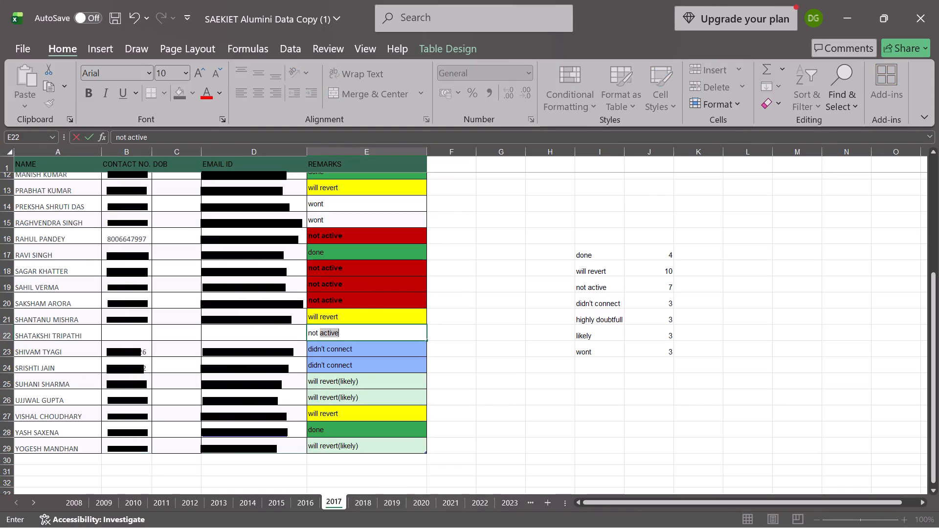
key(Return)
Switch to the Google Sheets copy and set the "wont" count in cell H12 of the 2017 sheet to 3.
key(alt+Tab)
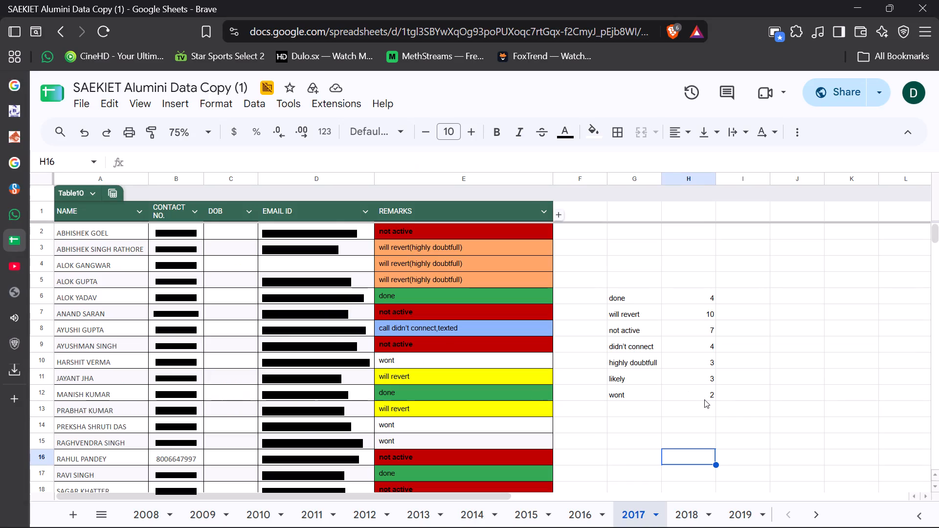
click(699, 392)
key(Right)
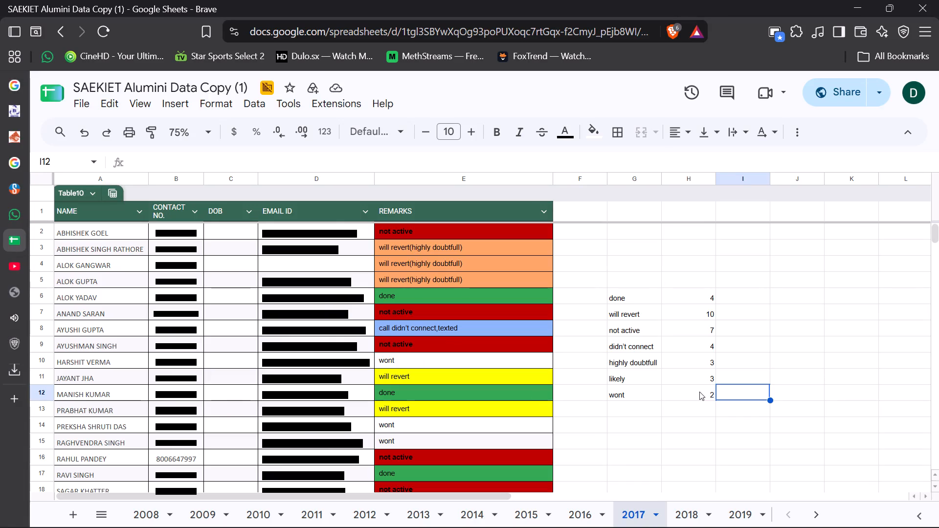
key(Left)
key(3)
key(Return)
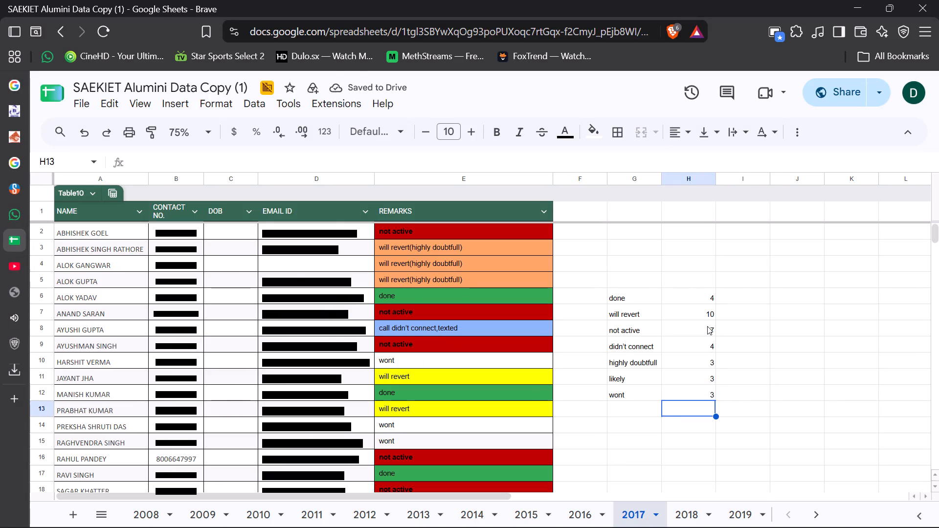
Set the "not active" count in cell H8 of the Google Sheets 2017 sheet to 8.
key(Up)
key(Up)
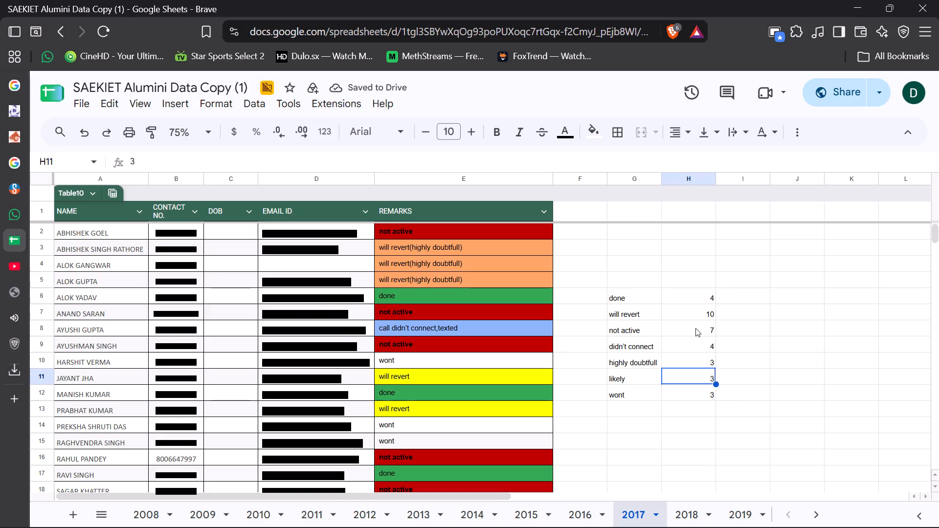
key(Up)
key(Up)
key(Up)
key(8)
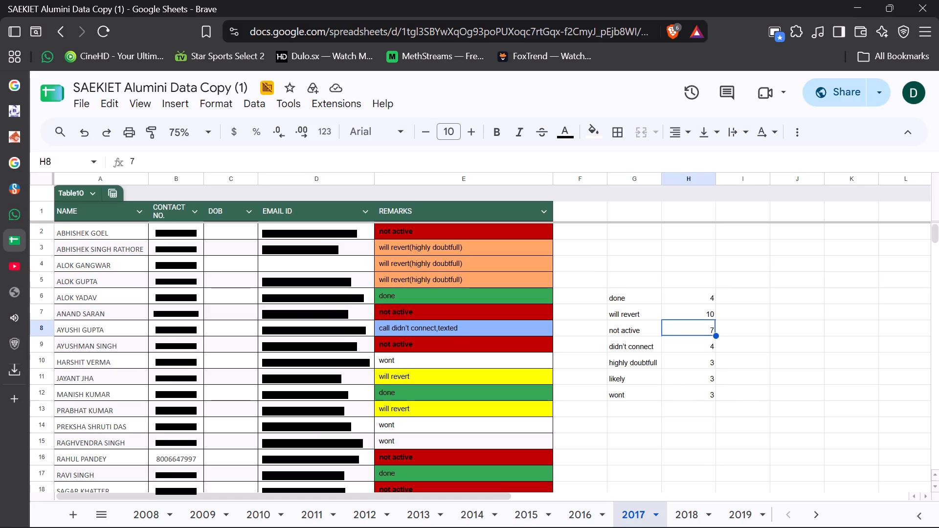
key(Return)
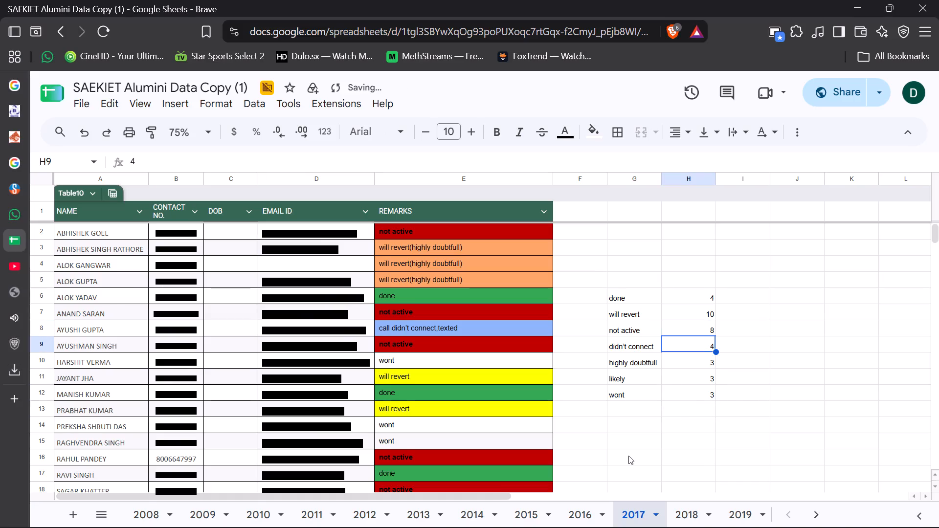
Copy the "not active" remark with its formatting from Excel cell E22 and paste it into cell E22 of the Google Sheets 2017 sheet.
scroll(628, 456, down, 3)
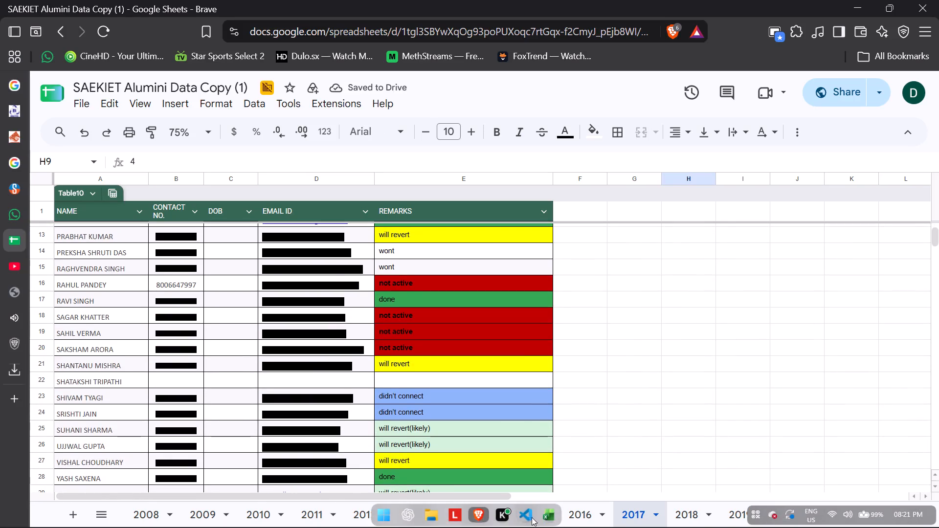
click(546, 518)
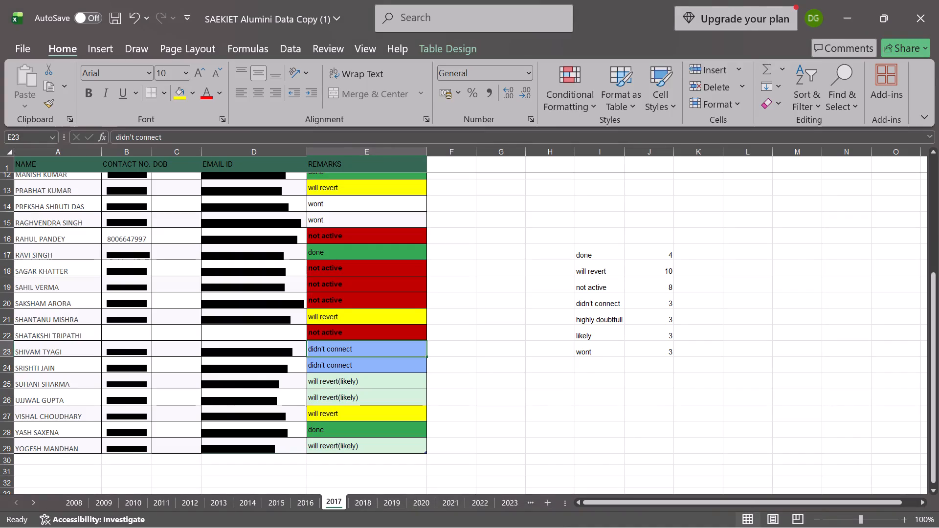
click(376, 337)
double_click(375, 336)
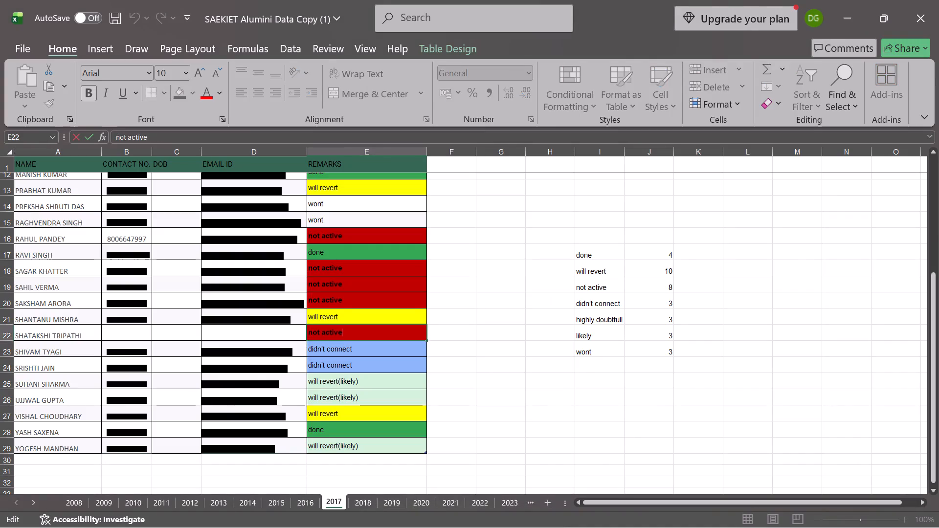
drag(515, 332, 373, 316)
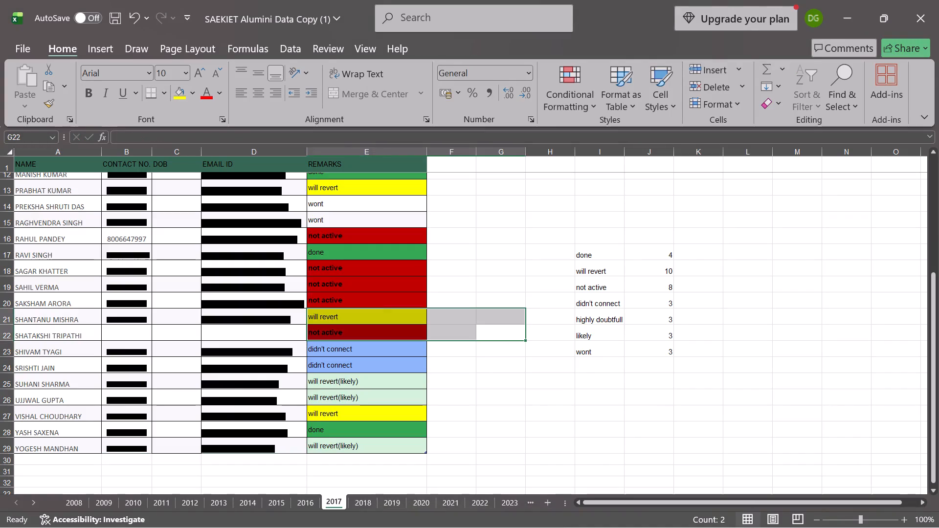
click(377, 328)
key(ctrl+c)
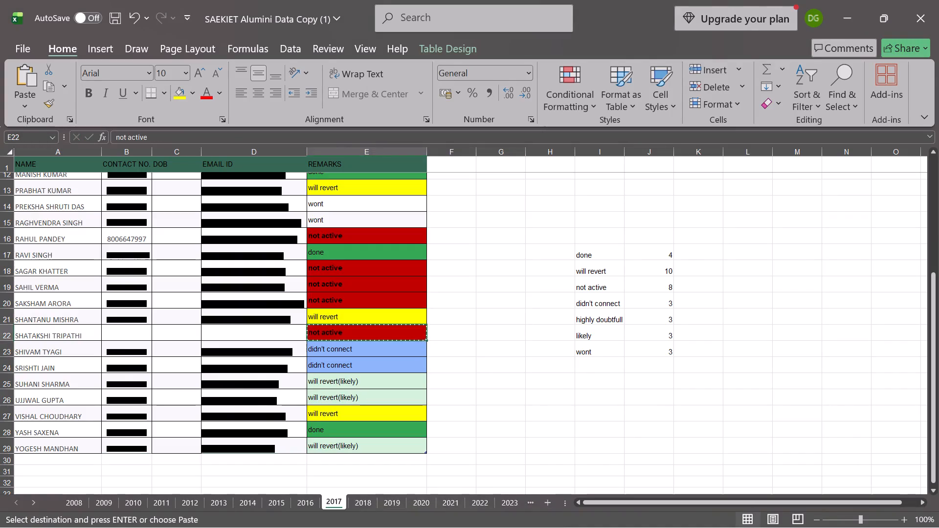
key(alt+Tab)
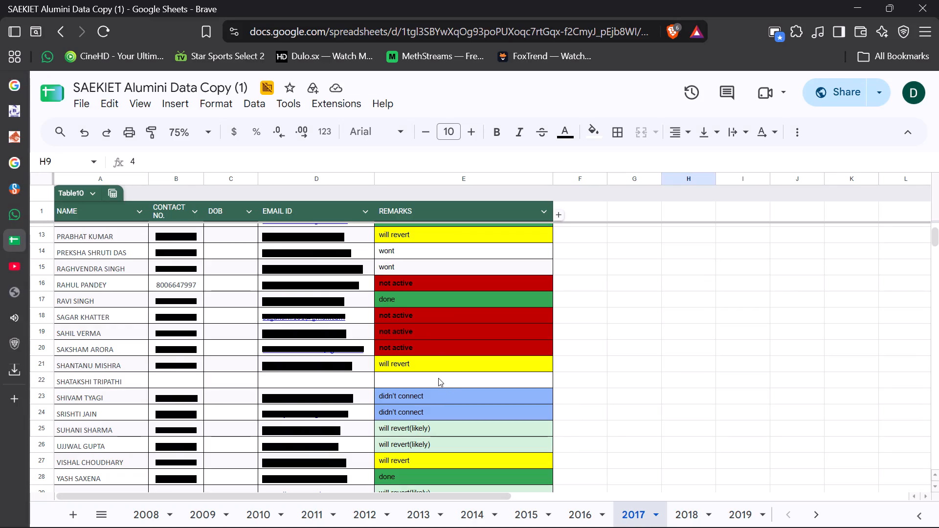
click(438, 377)
key(ctrl+v)
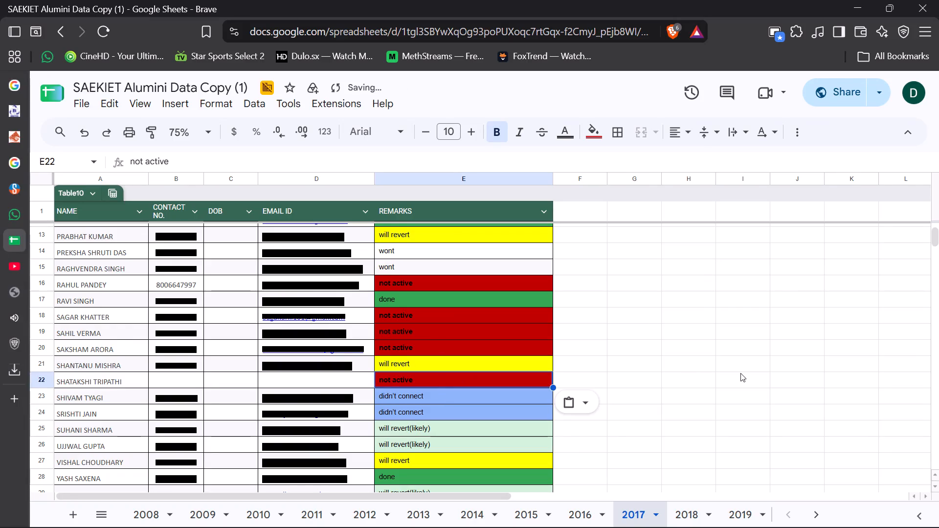
Look over the remarks and status counts on the Google Sheets 2017 sheet and save the spreadsheet.
scroll(740, 373, up, 3)
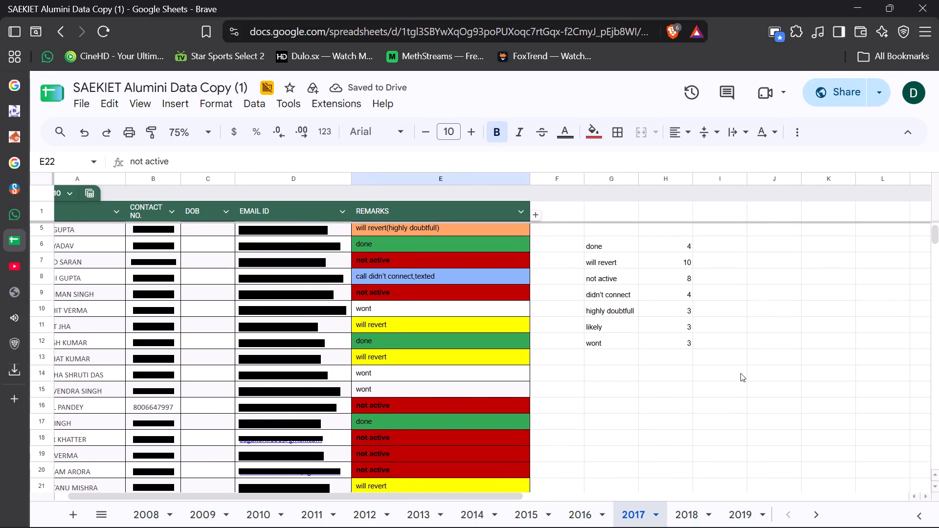
scroll(706, 359, up, 1)
click(735, 383)
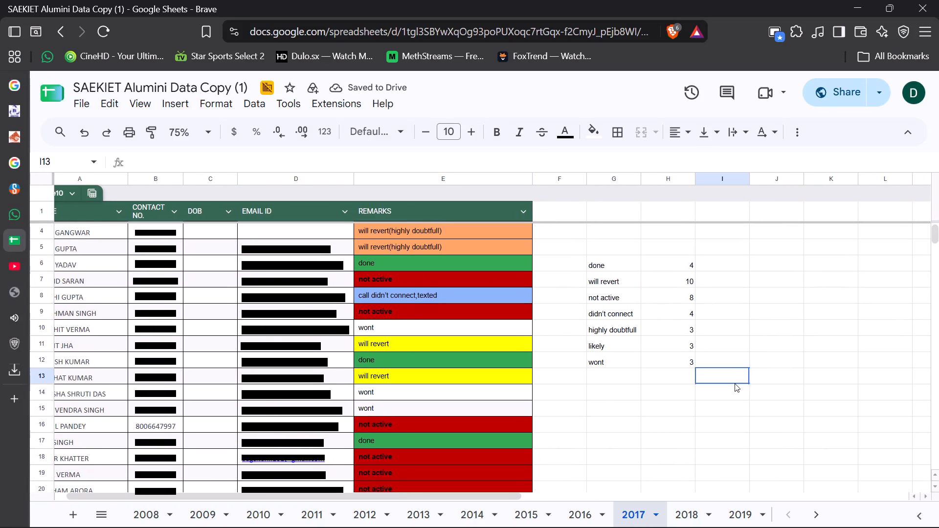
key(ctrl+s)
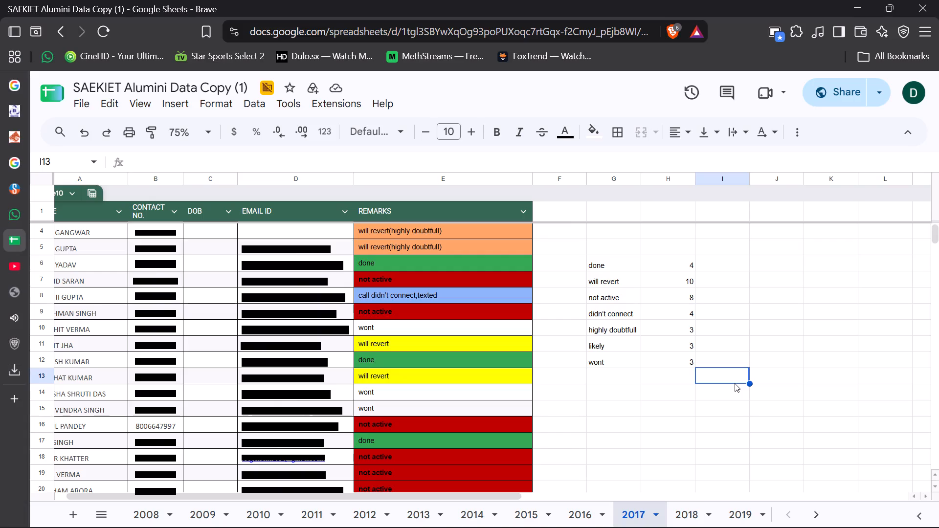
scroll(735, 383, down, 5)
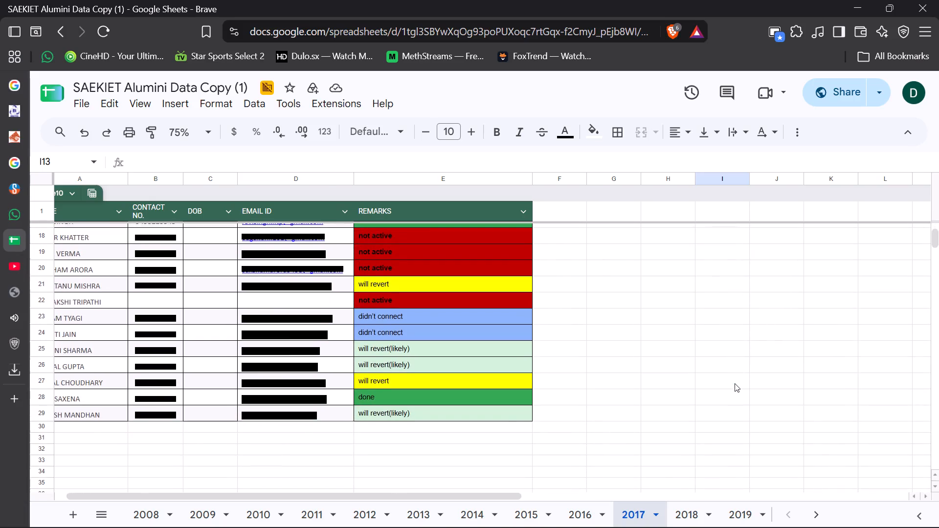
scroll(735, 383, up, 5)
key(ctrl+s)
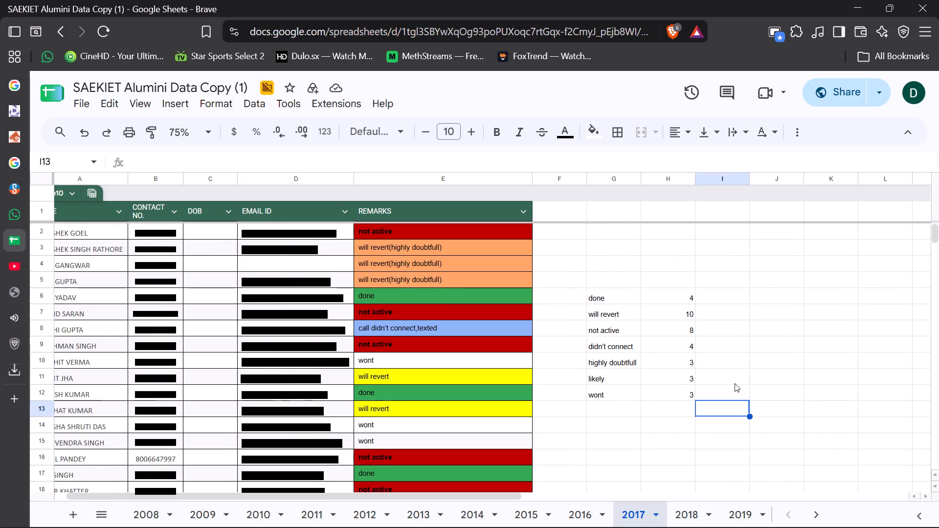
Switch to the Excel workbook, clear the pending copy selection on cell E22, and save the workbook.
key(alt+Tab)
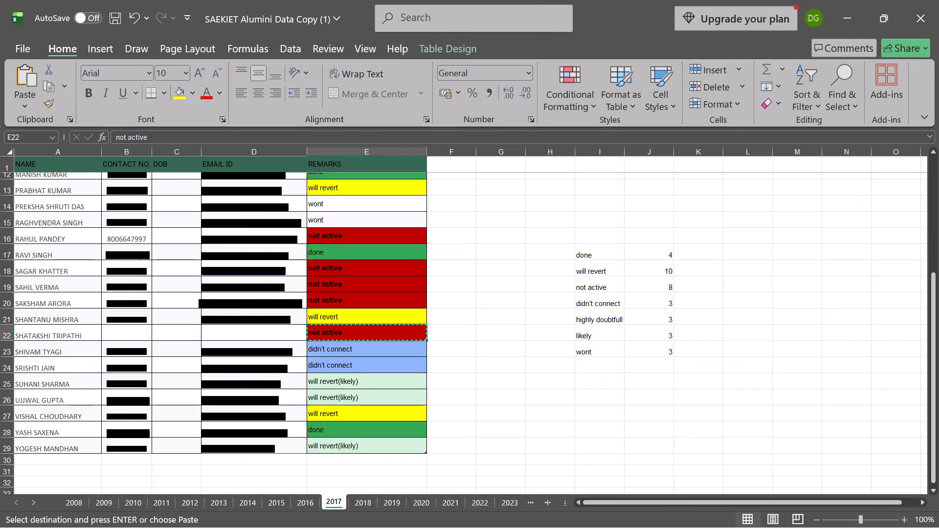
click(735, 383)
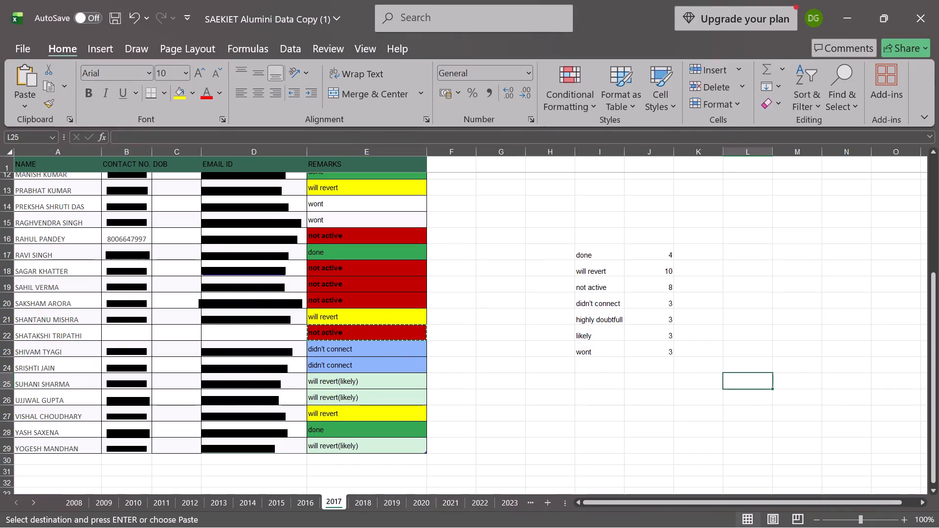
click(735, 383)
click(392, 337)
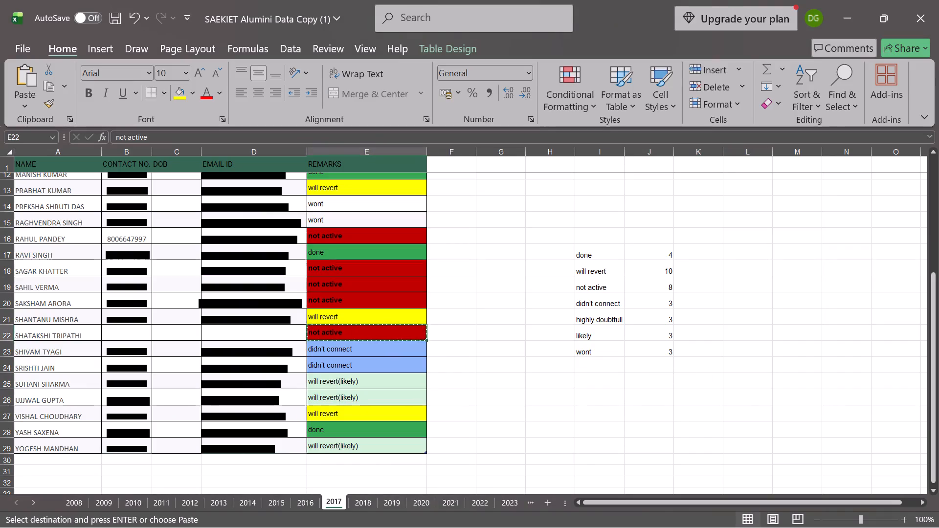
click(392, 337)
click(380, 320)
double_click(380, 320)
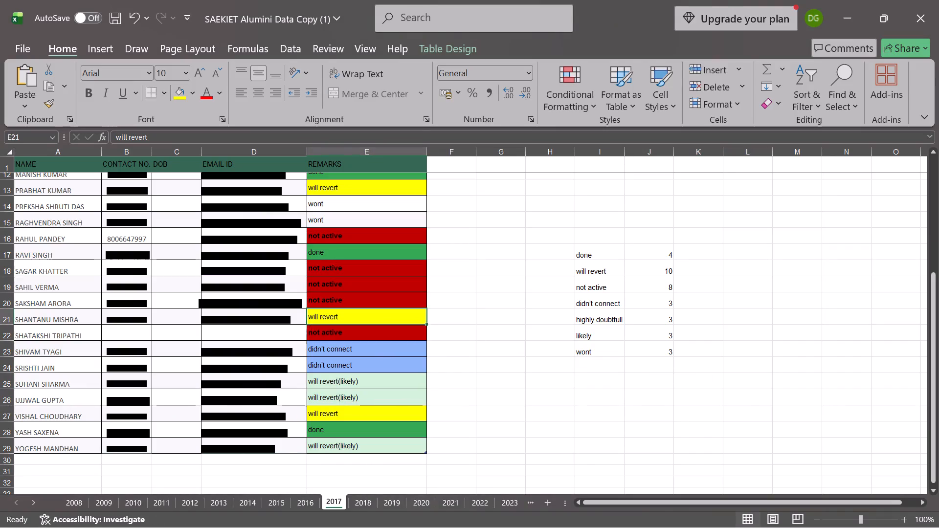
click(431, 334)
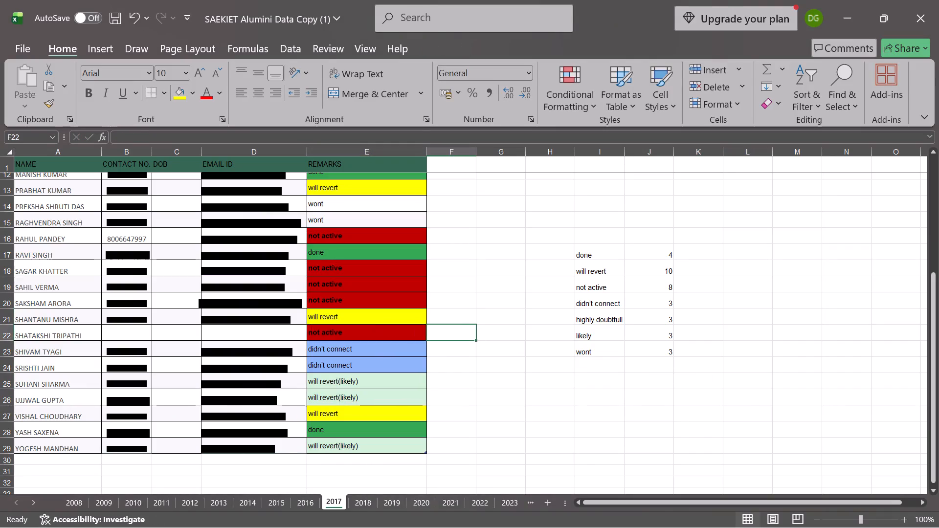
key(ctrl+s)
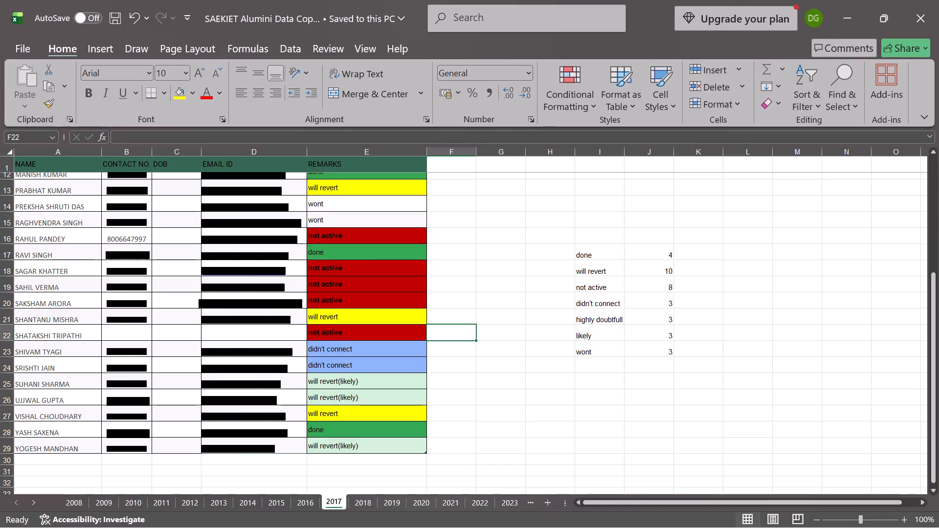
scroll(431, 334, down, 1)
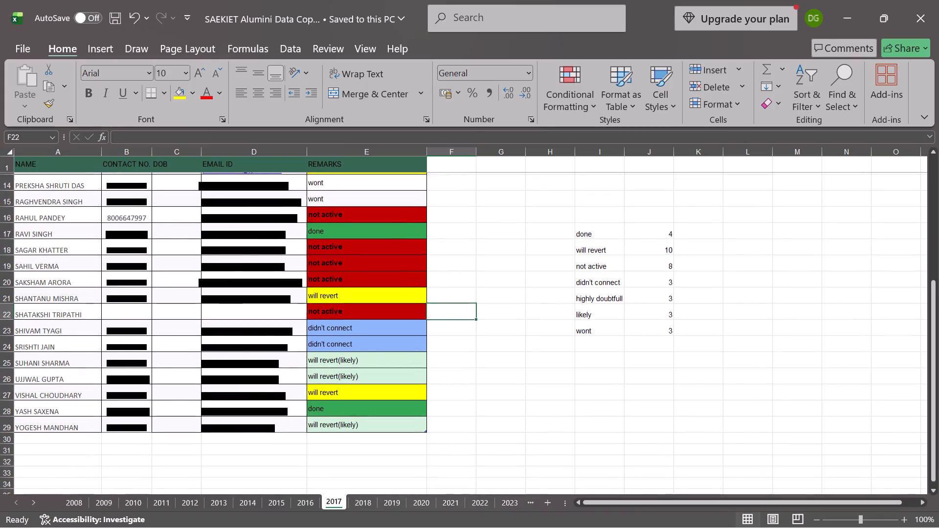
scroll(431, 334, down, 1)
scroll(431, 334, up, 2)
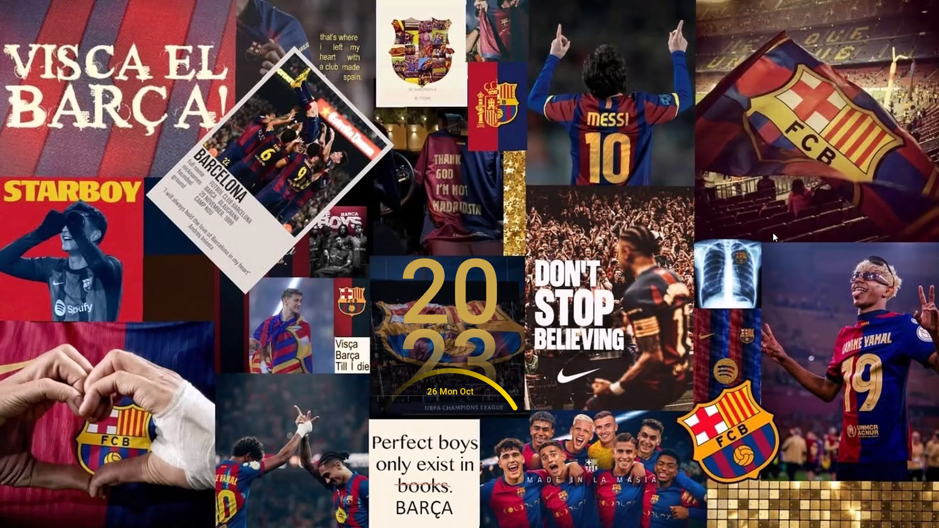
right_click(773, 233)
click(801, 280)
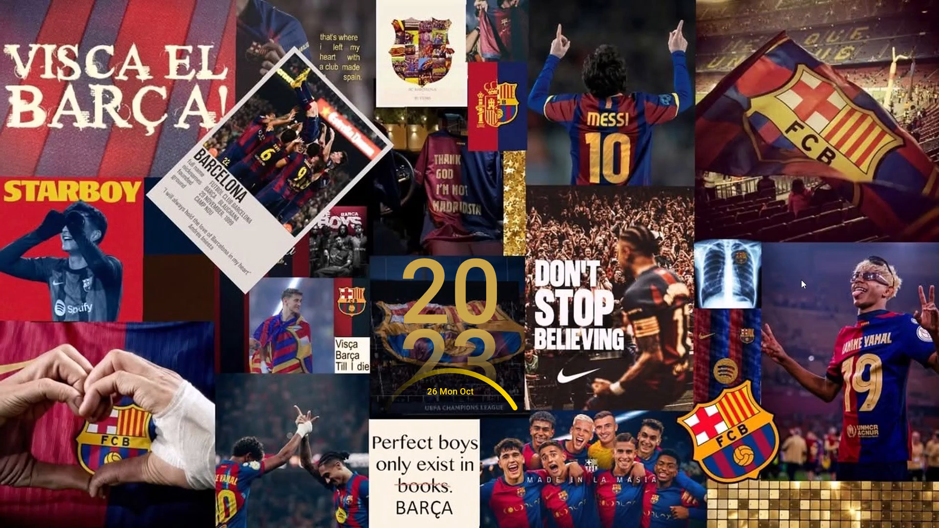